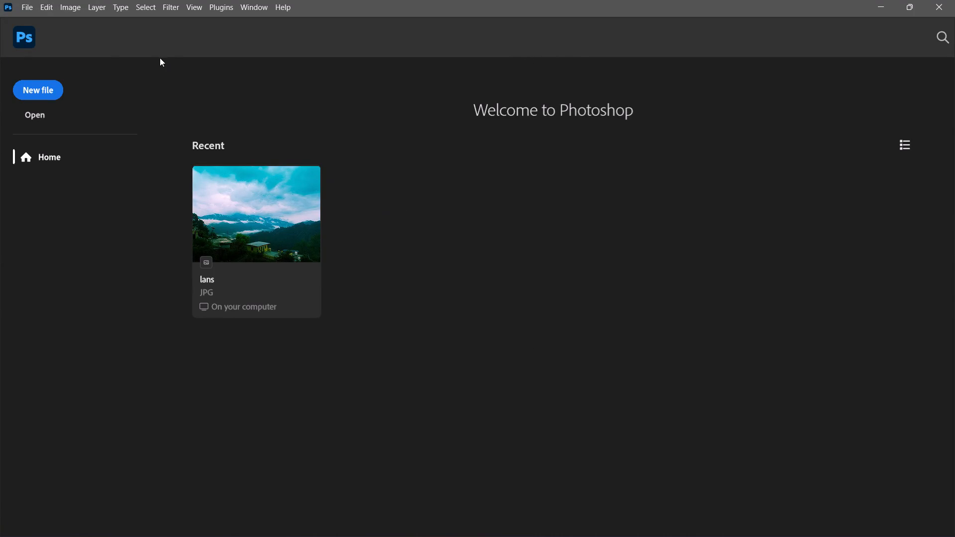
Open the PNG photo of the footballer in the red number 17 jersey from the Quick Share folder in Downloads.
{"action": "left_click", "coordinate": [35, 119]}
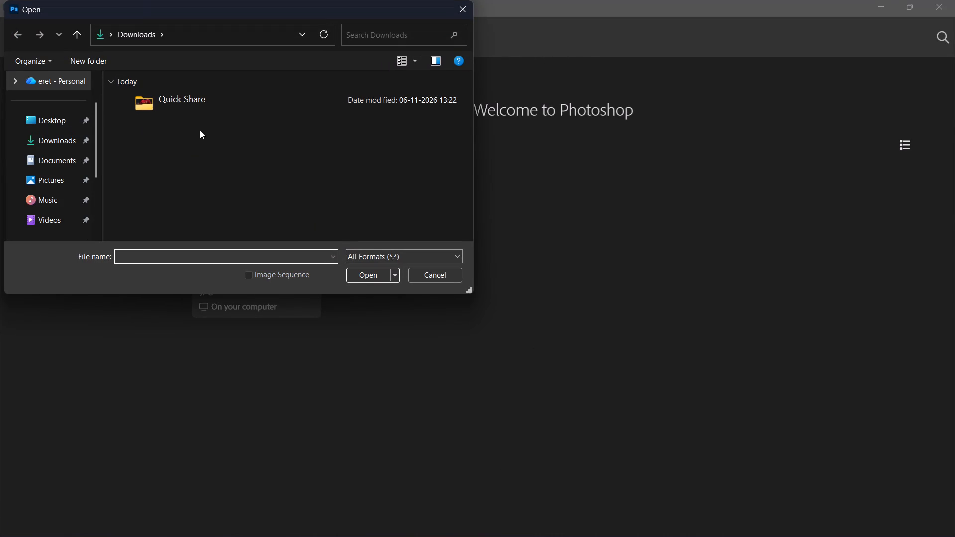
{"action": "double_click", "coordinate": [202, 104]}
{"action": "left_click", "coordinate": [168, 110]}
{"action": "left_click", "coordinate": [372, 276]}
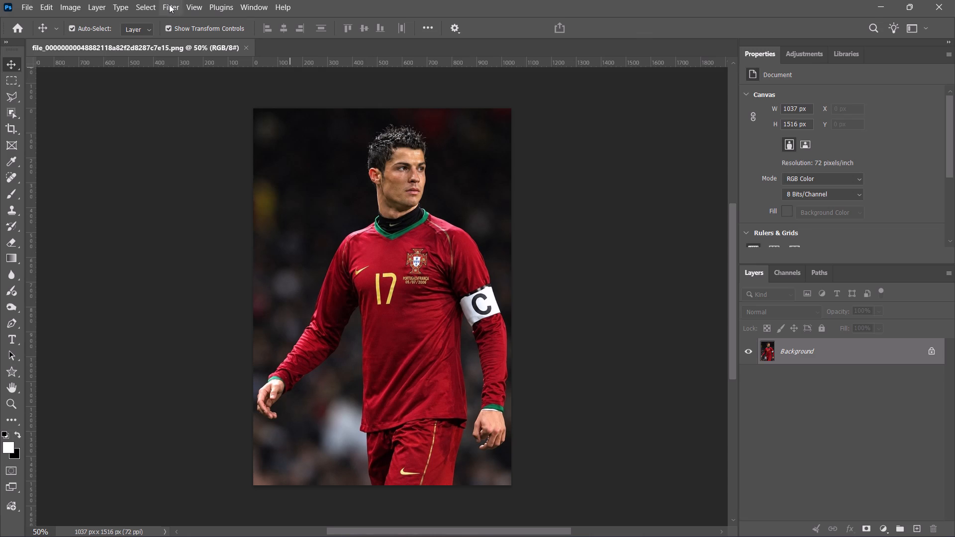
Open the Camera Raw Filter on the Background layer.
{"action": "key", "text": "shift+a"}
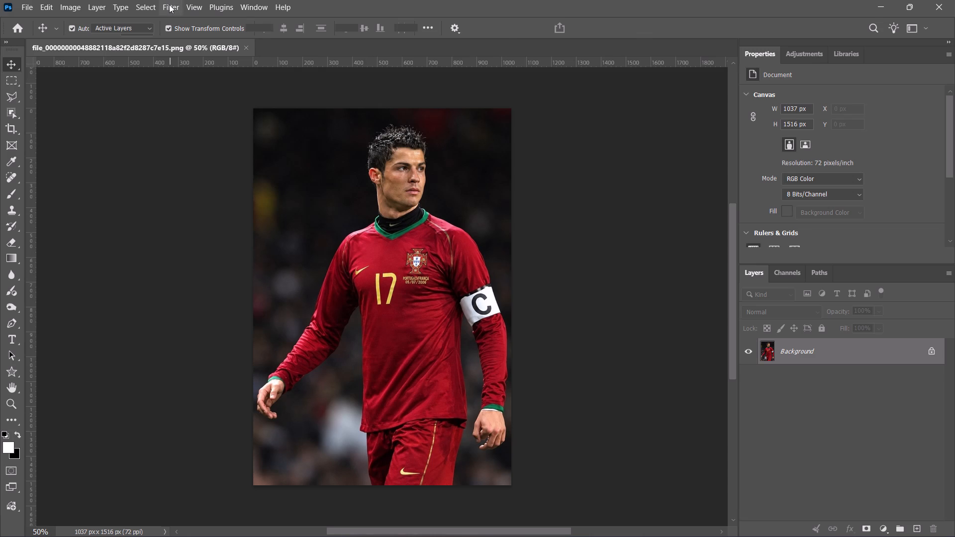
{"action": "left_click", "coordinate": [176, 0]}
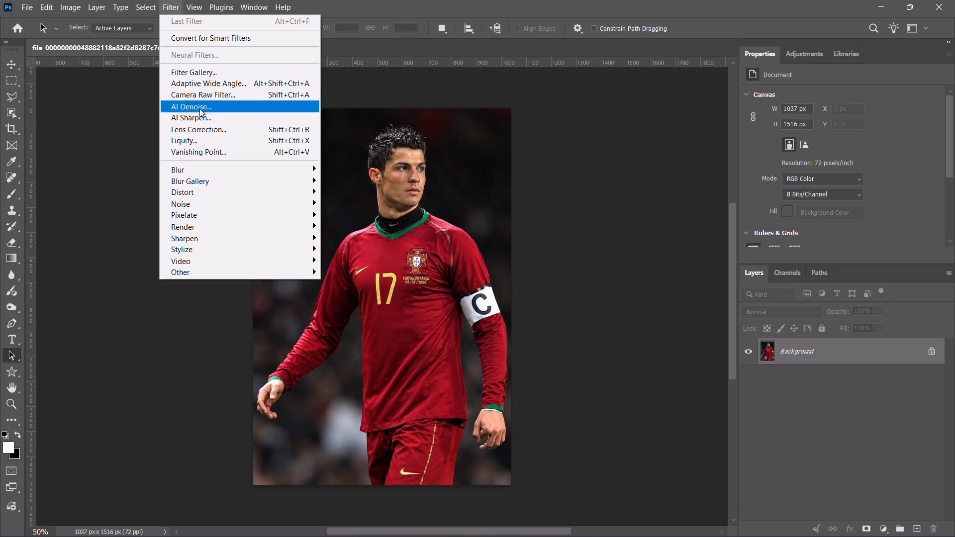
{"action": "left_click", "coordinate": [222, 93]}
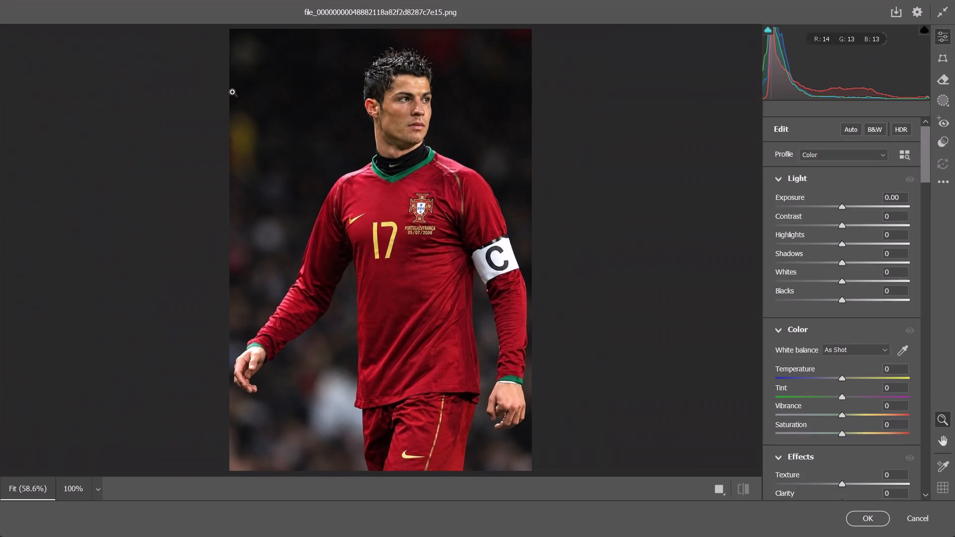
In the Light settings, set Exposure to -0.35 and Contrast to -9.
{"action": "left_click", "coordinate": [855, 131]}
{"action": "left_click", "coordinate": [855, 131]}
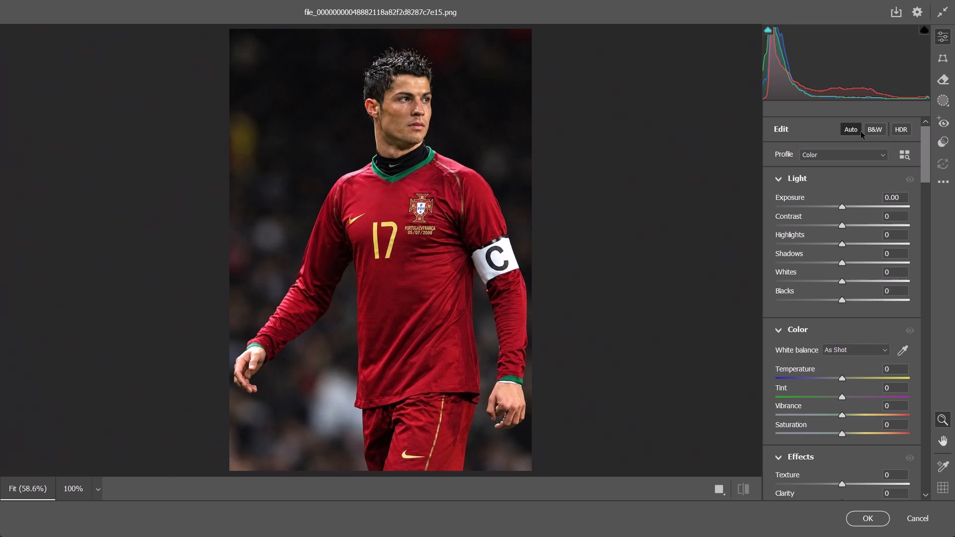
{"action": "left_click", "coordinate": [841, 207]}
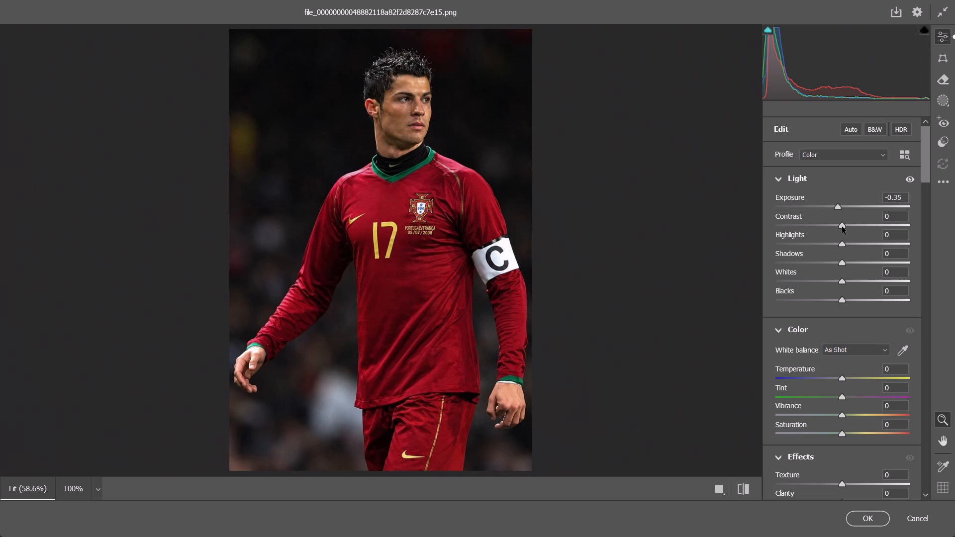
{"action": "left_click_drag", "start_coordinate": [842, 227], "coordinate": [843, 224]}
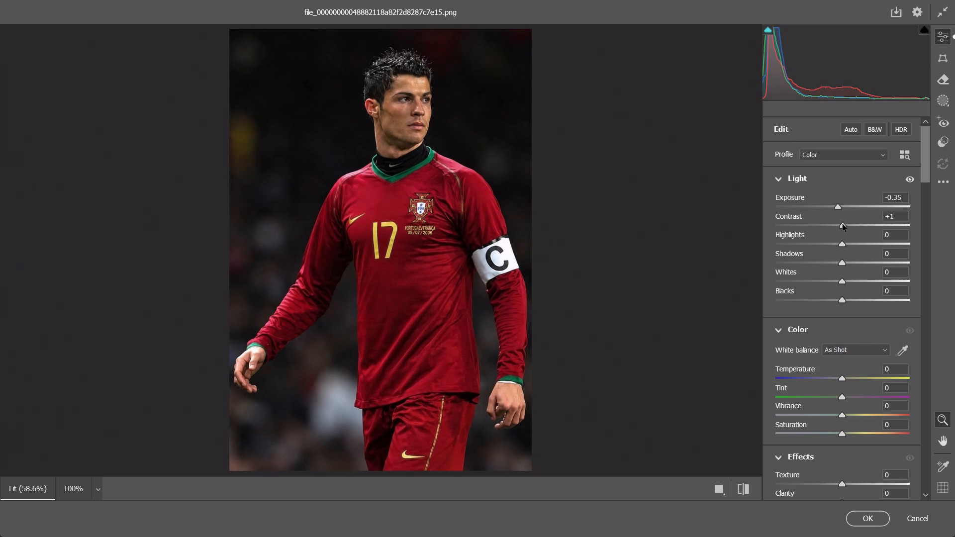
{"action": "left_click_drag", "start_coordinate": [843, 224], "coordinate": [836, 225]}
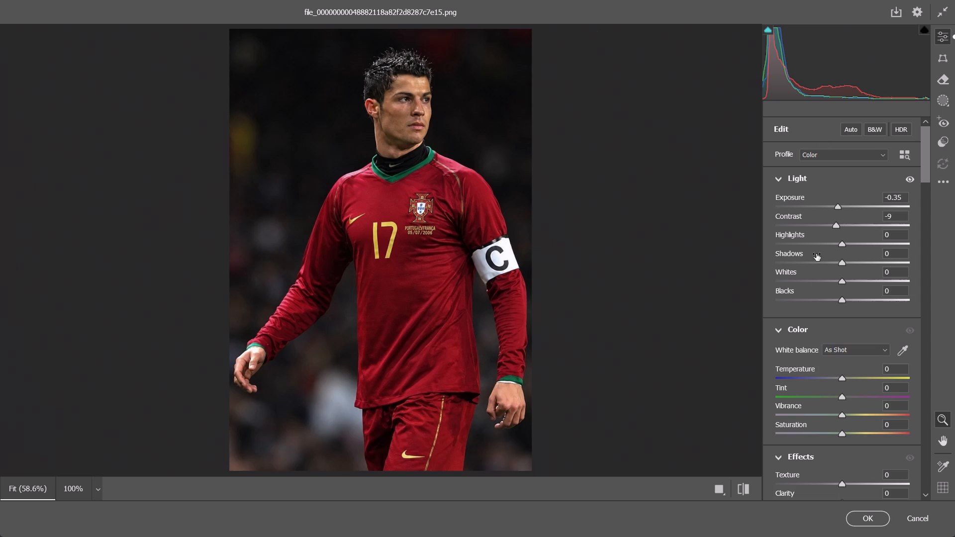
Try darker and brighter Highlights on the photo and settle on +7.
{"action": "left_click_drag", "start_coordinate": [843, 245], "coordinate": [843, 245]}
{"action": "left_click_drag", "start_coordinate": [843, 245], "coordinate": [836, 246]}
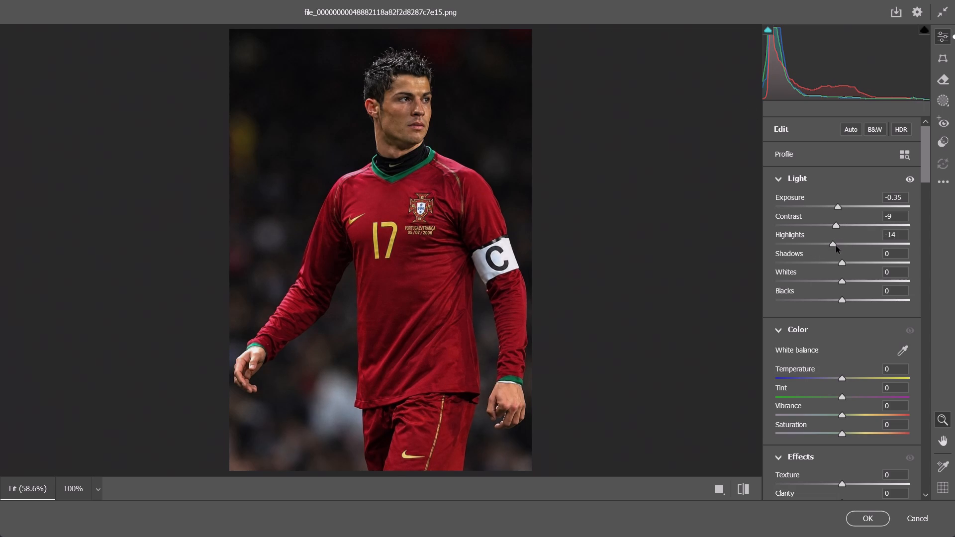
{"action": "left_click_drag", "start_coordinate": [836, 246], "coordinate": [880, 245]}
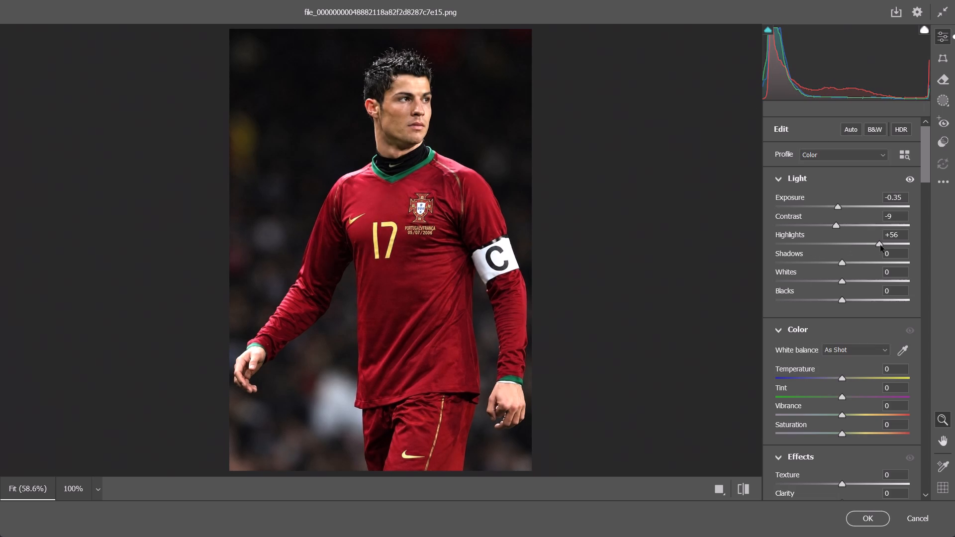
{"action": "left_click_drag", "start_coordinate": [880, 245], "coordinate": [872, 245]}
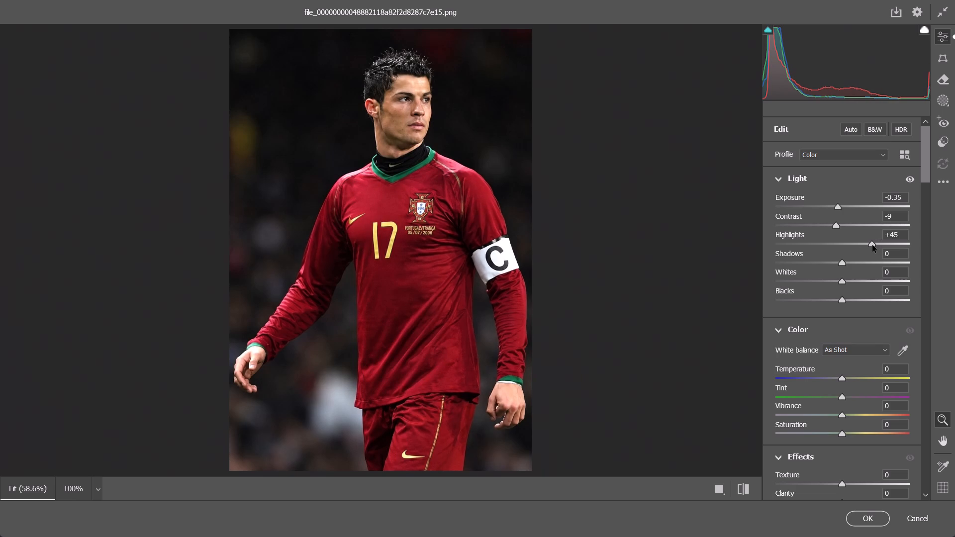
{"action": "left_click_drag", "start_coordinate": [872, 245], "coordinate": [843, 247]}
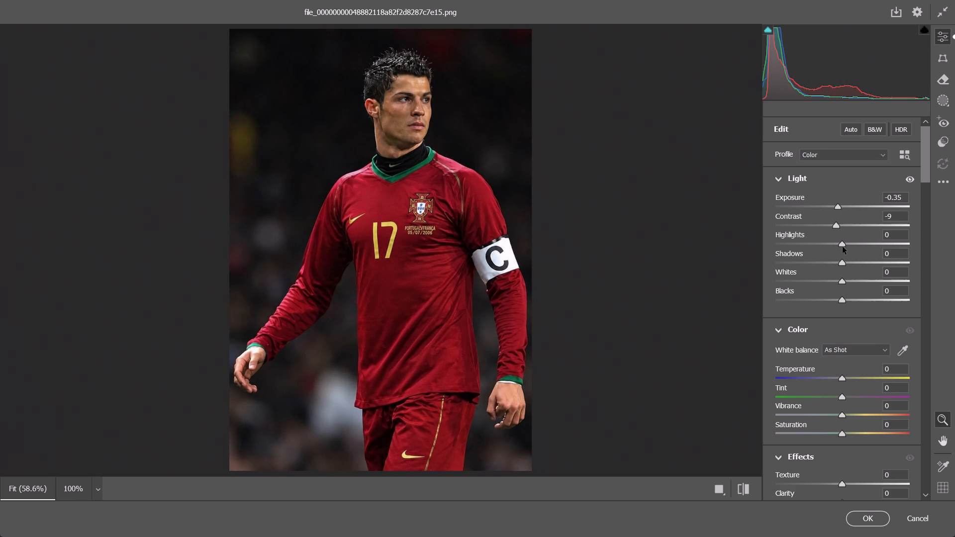
{"action": "left_click_drag", "start_coordinate": [843, 247], "coordinate": [843, 247]}
{"action": "left_click_drag", "start_coordinate": [843, 247], "coordinate": [837, 247]}
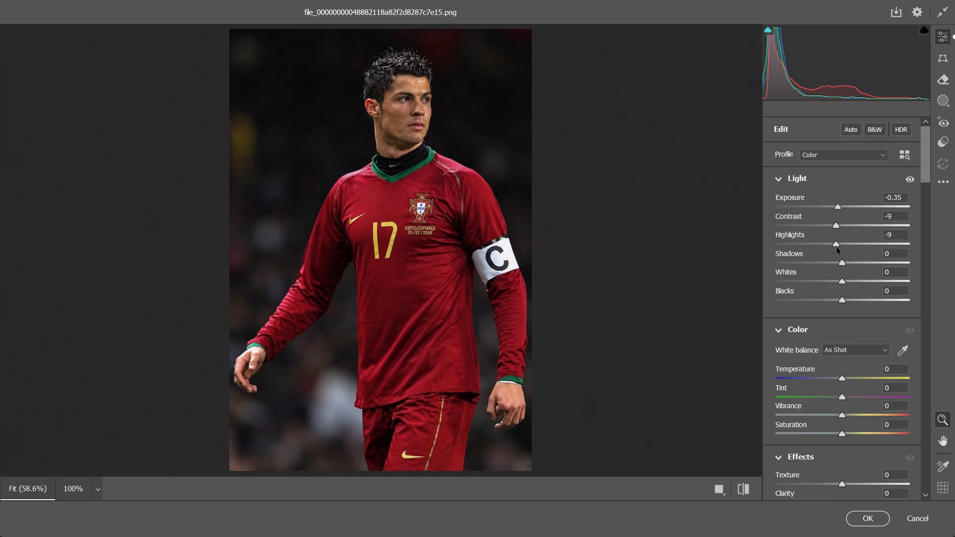
{"action": "left_click_drag", "start_coordinate": [837, 247], "coordinate": [850, 247]}
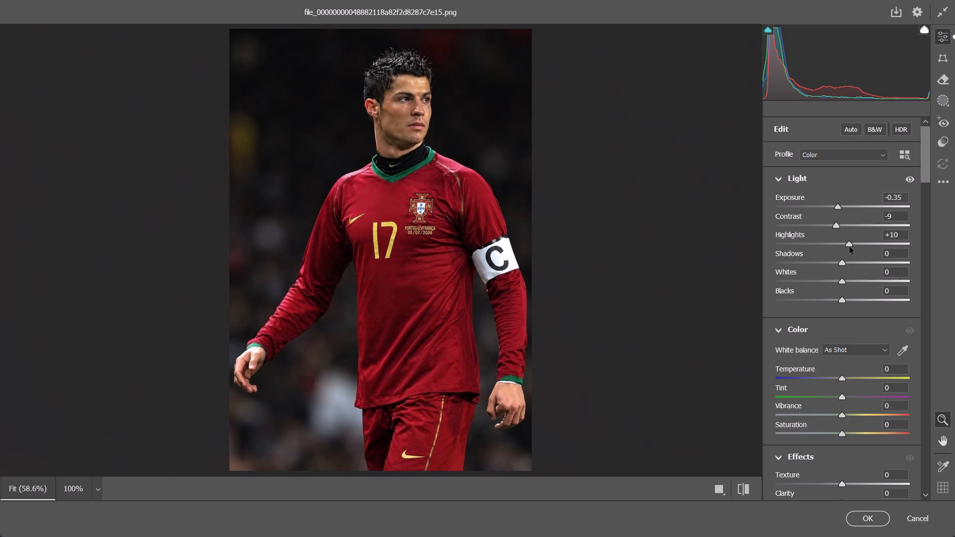
{"action": "left_click_drag", "start_coordinate": [850, 247], "coordinate": [848, 247]}
Try darker and lighter Shadows on the photo and settle on -9.
{"action": "left_click_drag", "start_coordinate": [842, 263], "coordinate": [827, 266]}
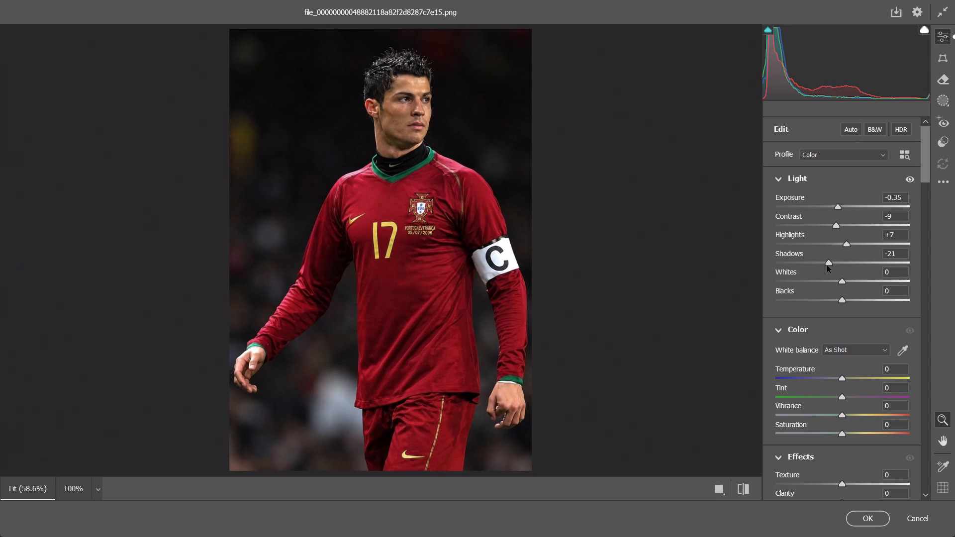
{"action": "left_click_drag", "start_coordinate": [827, 266], "coordinate": [872, 260]}
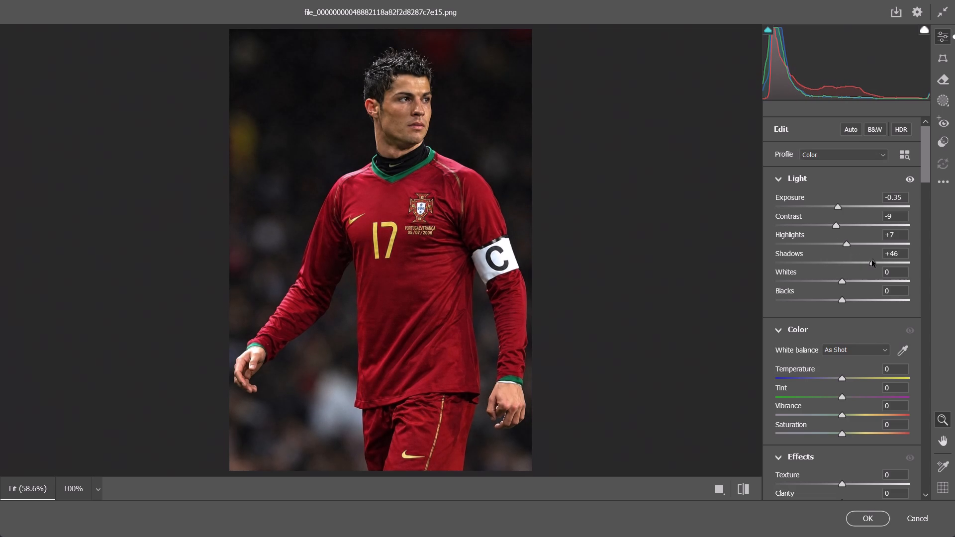
{"action": "left_click_drag", "start_coordinate": [872, 260], "coordinate": [844, 263]}
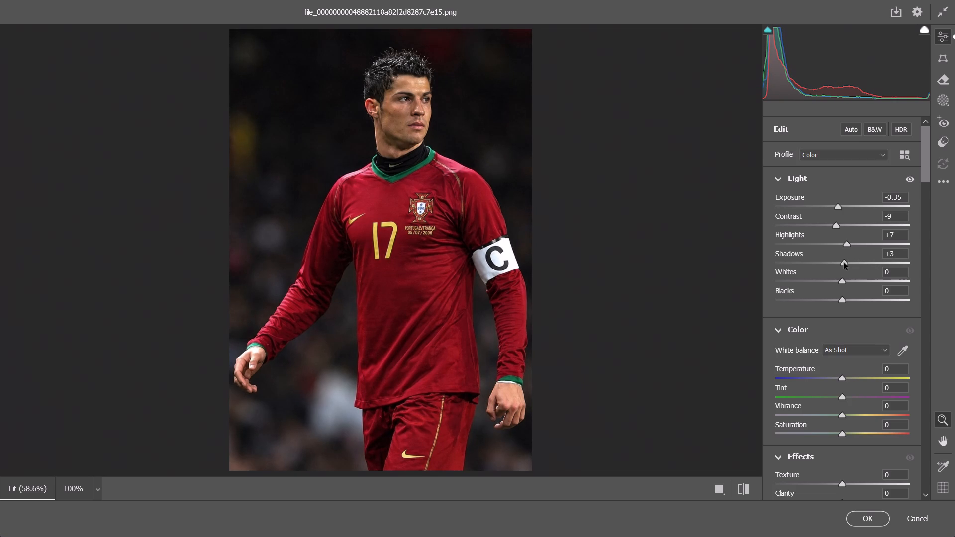
{"action": "left_click_drag", "start_coordinate": [844, 263], "coordinate": [835, 264]}
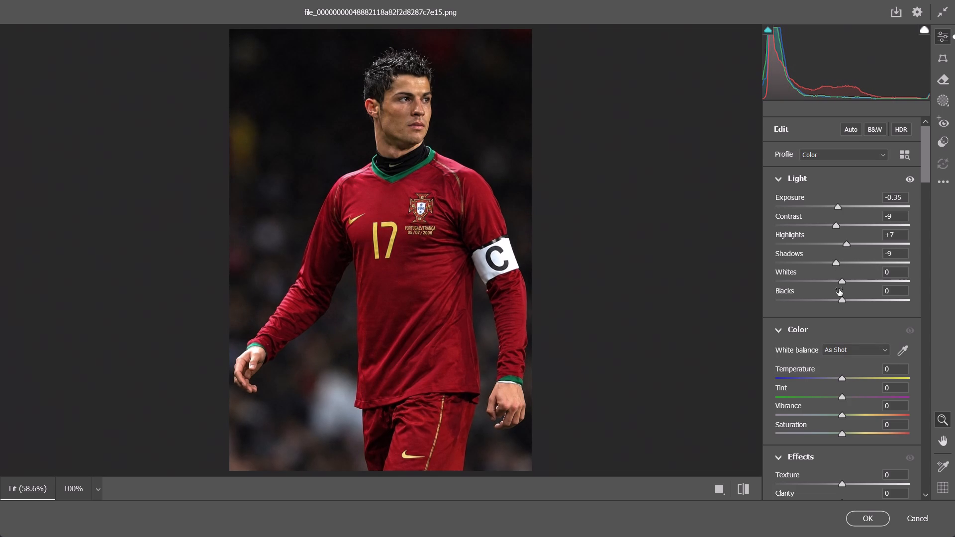
Try higher and lower Whites values on the photo and settle on -21.
{"action": "left_click_drag", "start_coordinate": [841, 282], "coordinate": [869, 278]}
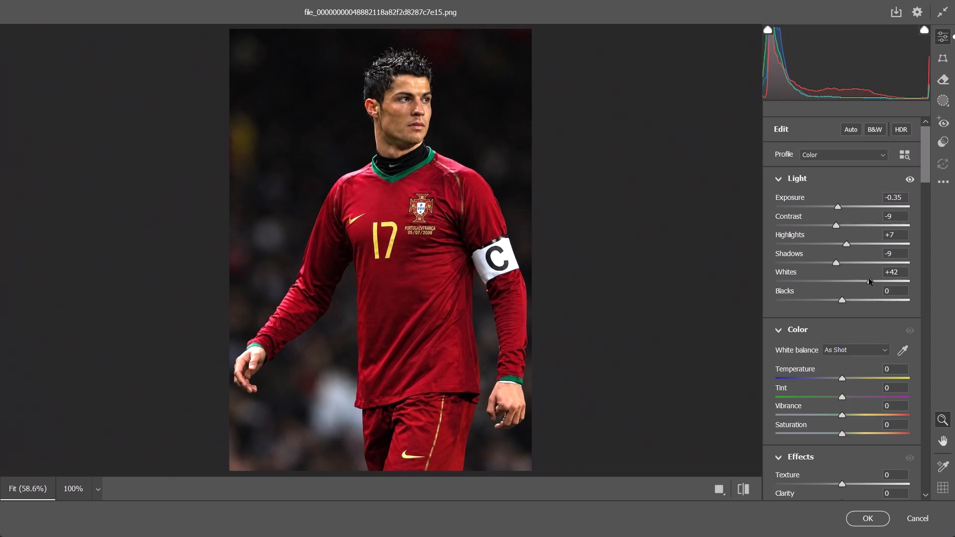
{"action": "left_click_drag", "start_coordinate": [869, 278], "coordinate": [857, 278]}
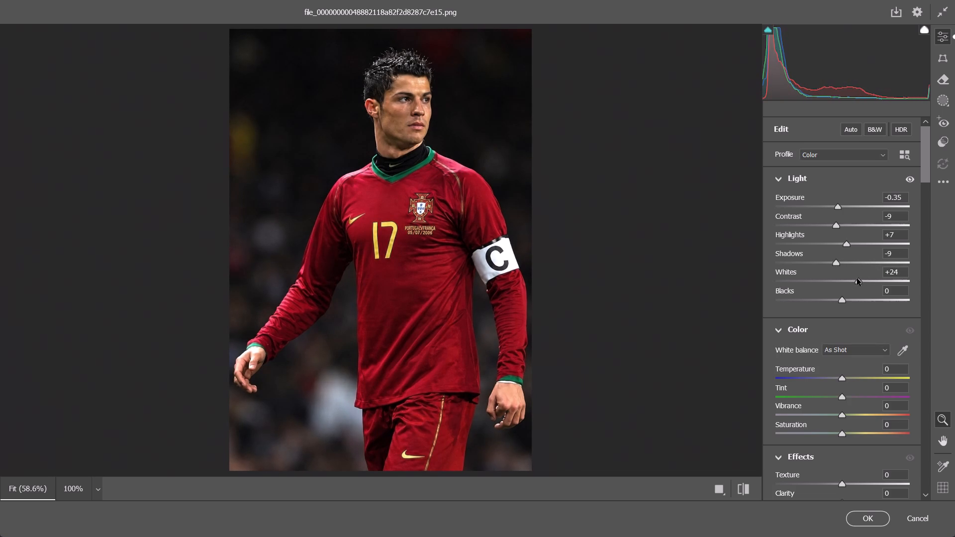
{"action": "left_click_drag", "start_coordinate": [857, 278], "coordinate": [855, 280]}
{"action": "left_click_drag", "start_coordinate": [855, 280], "coordinate": [841, 280]}
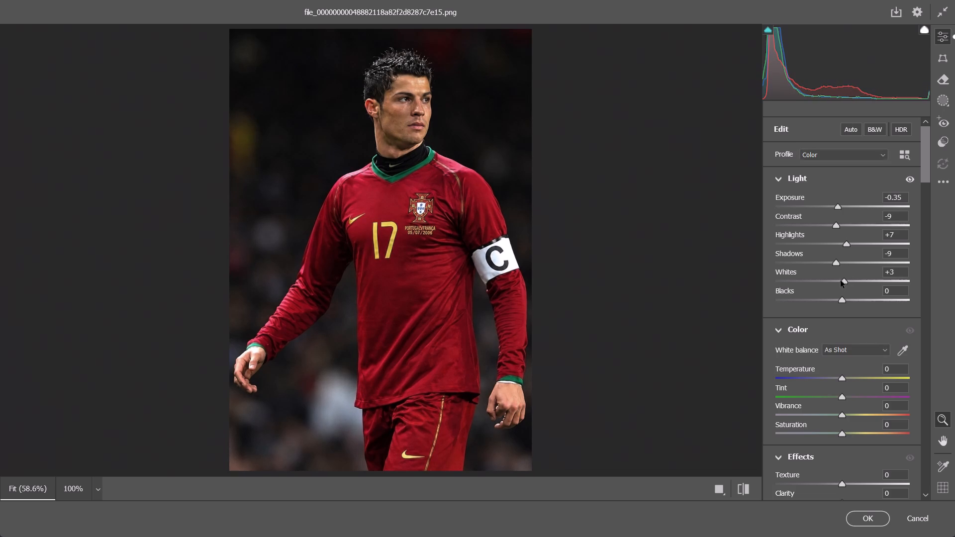
{"action": "left_click_drag", "start_coordinate": [841, 280], "coordinate": [826, 280]}
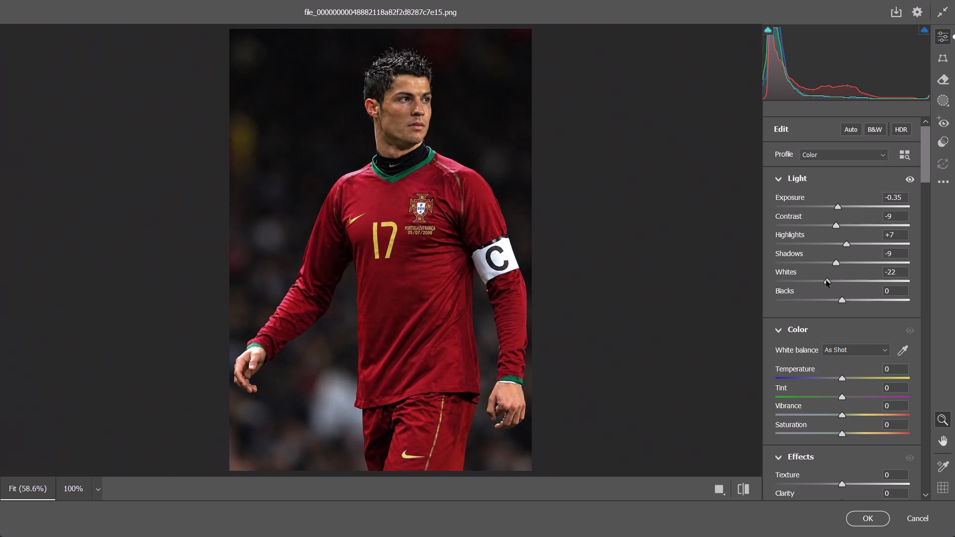
{"action": "left_click_drag", "start_coordinate": [826, 280], "coordinate": [827, 280]}
{"action": "left_click", "coordinate": [843, 300]}
Shift the white balance cooler and greener, with Temperature at -9 and Tint at -10.
{"action": "left_click", "coordinate": [843, 378]}
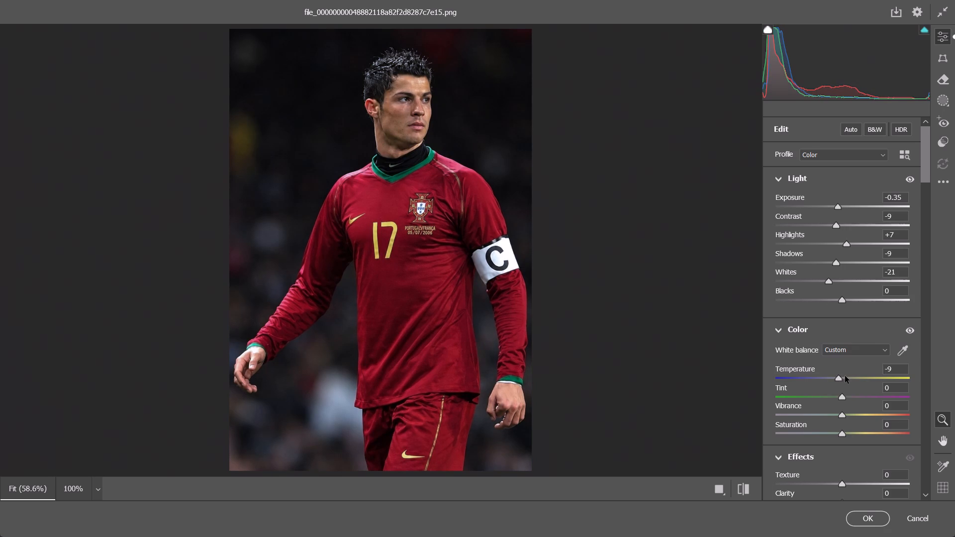
{"action": "scroll", "coordinate": [859, 410], "scroll_direction": "down", "scroll_amount": 1}
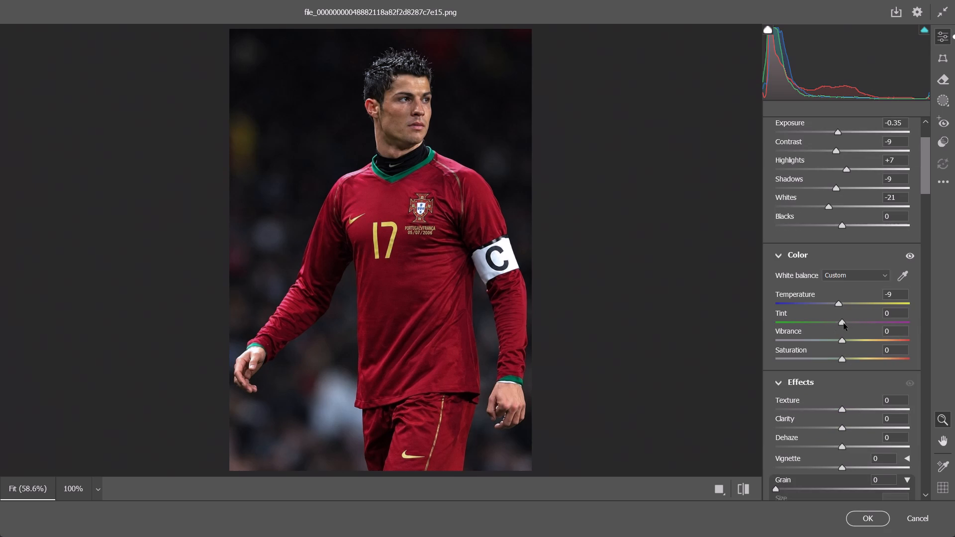
{"action": "left_click_drag", "start_coordinate": [844, 323], "coordinate": [828, 323]}
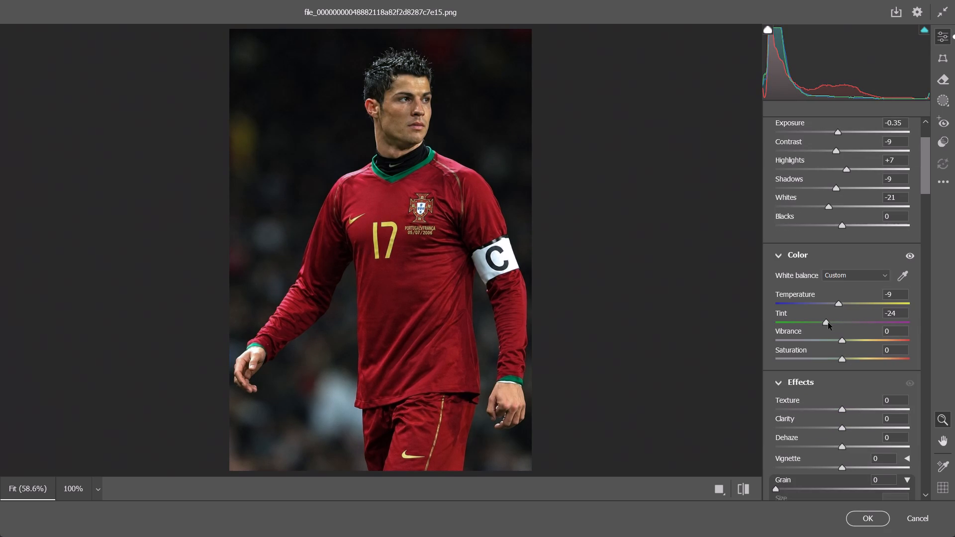
{"action": "left_click_drag", "start_coordinate": [828, 323], "coordinate": [837, 323]}
Raise the photo's Vibrance to +14.
{"action": "left_click_drag", "start_coordinate": [844, 341], "coordinate": [864, 339]}
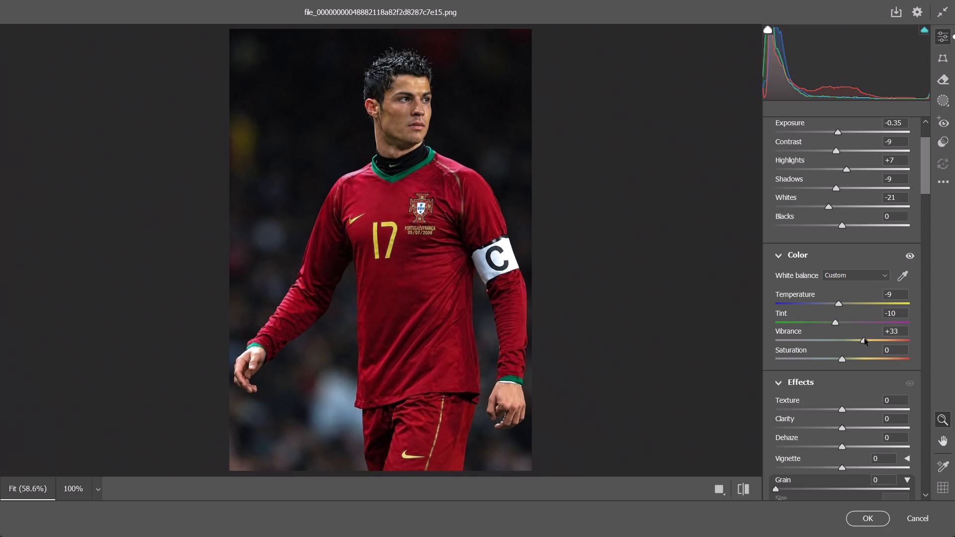
{"action": "left_click_drag", "start_coordinate": [864, 339], "coordinate": [853, 339]}
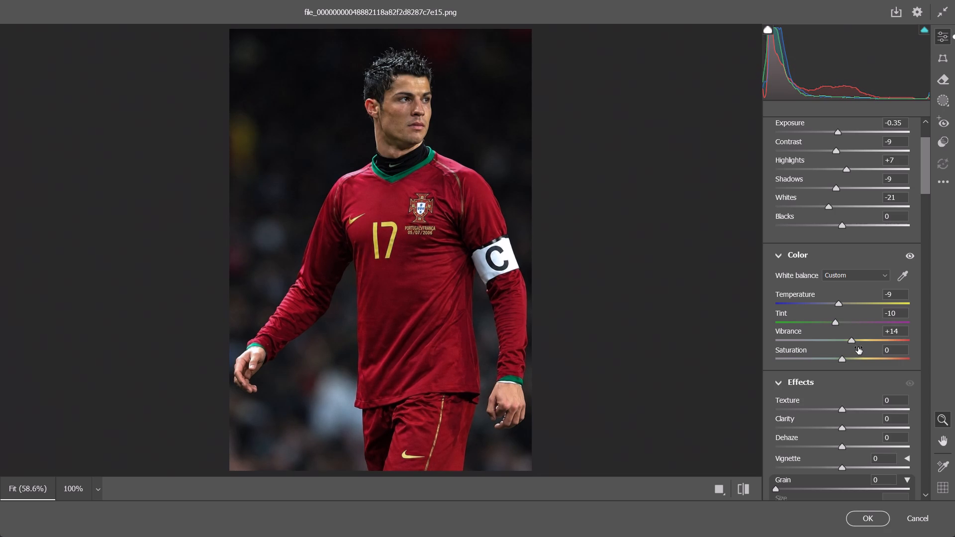
Toggle the preview between the original and the edited photo to compare the adjustments.
{"action": "key", "text": "p"}
{"action": "key", "text": "p"}
{"action": "key", "text": "p"}
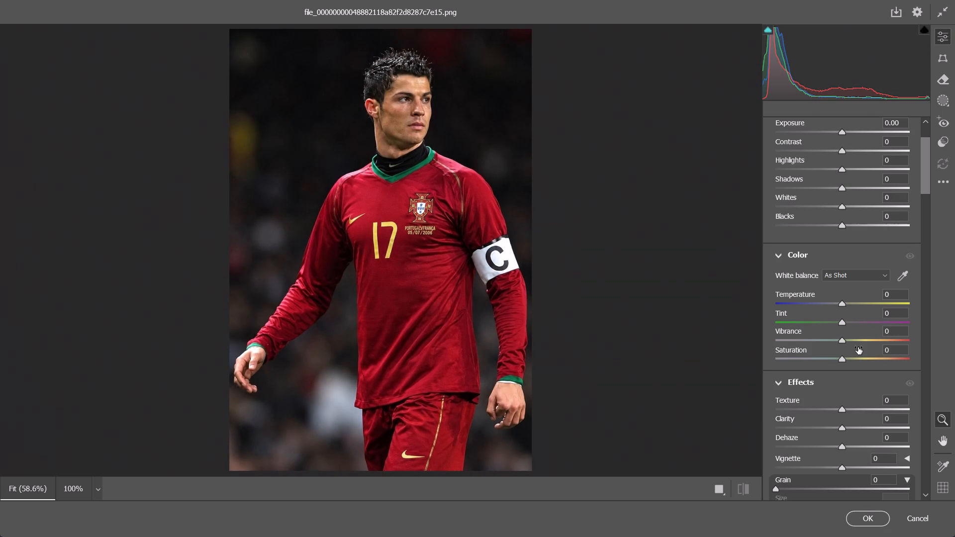
Switch the preview between the original and the edited photo again to compare the overall look.
{"action": "key", "text": "p"}
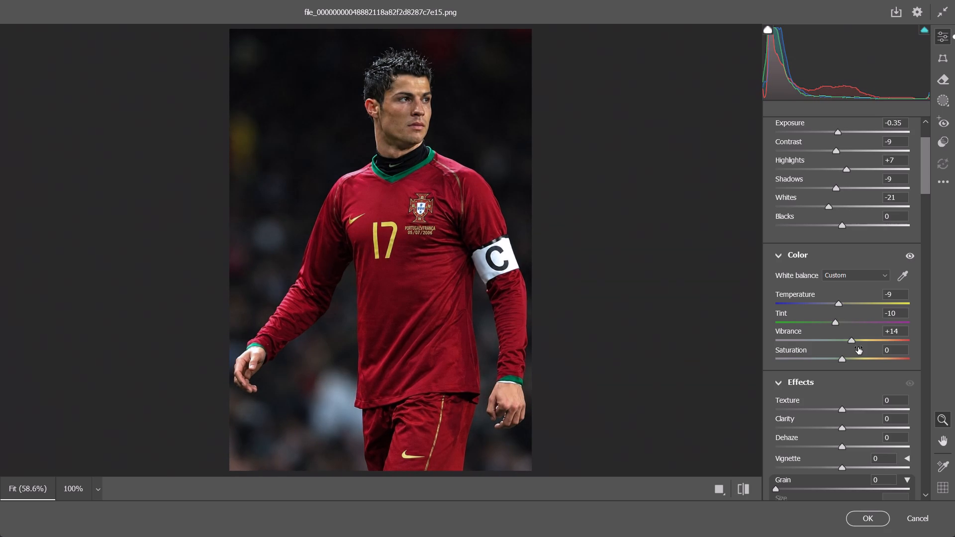
{"action": "key", "text": "p"}
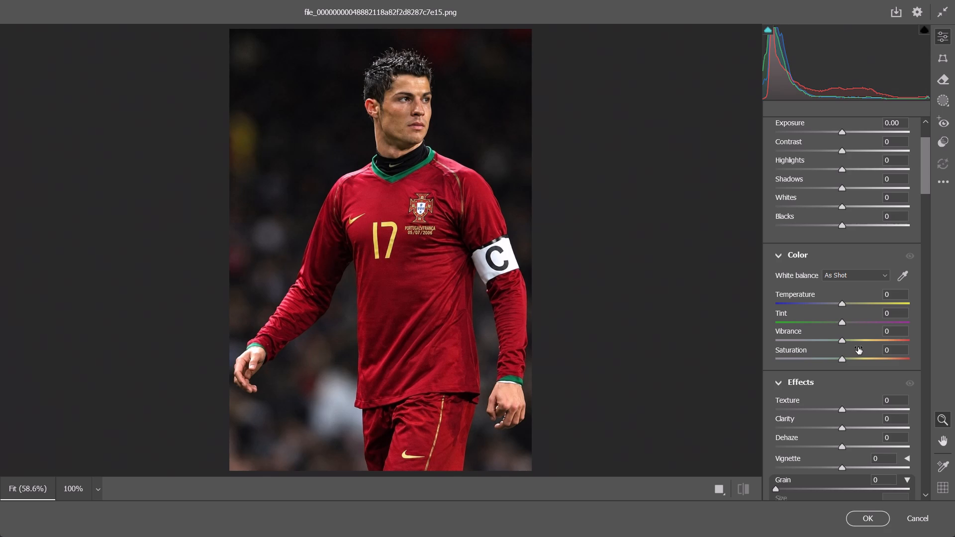
{"action": "key", "text": "p"}
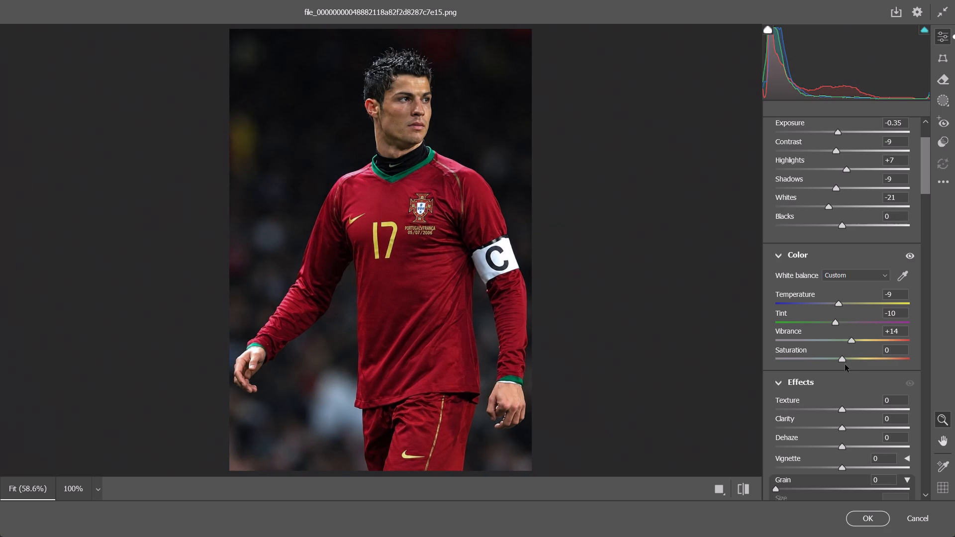
Try several Saturation increases on the photo and settle on +6.
{"action": "left_click_drag", "start_coordinate": [842, 361], "coordinate": [852, 361]}
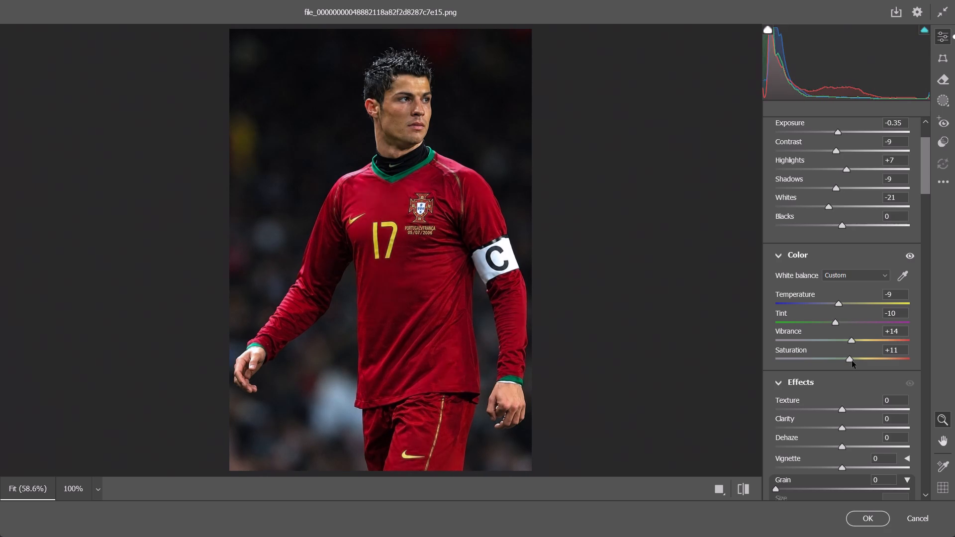
{"action": "left_click_drag", "start_coordinate": [852, 361], "coordinate": [852, 360]}
{"action": "left_click_drag", "start_coordinate": [852, 360], "coordinate": [850, 360]}
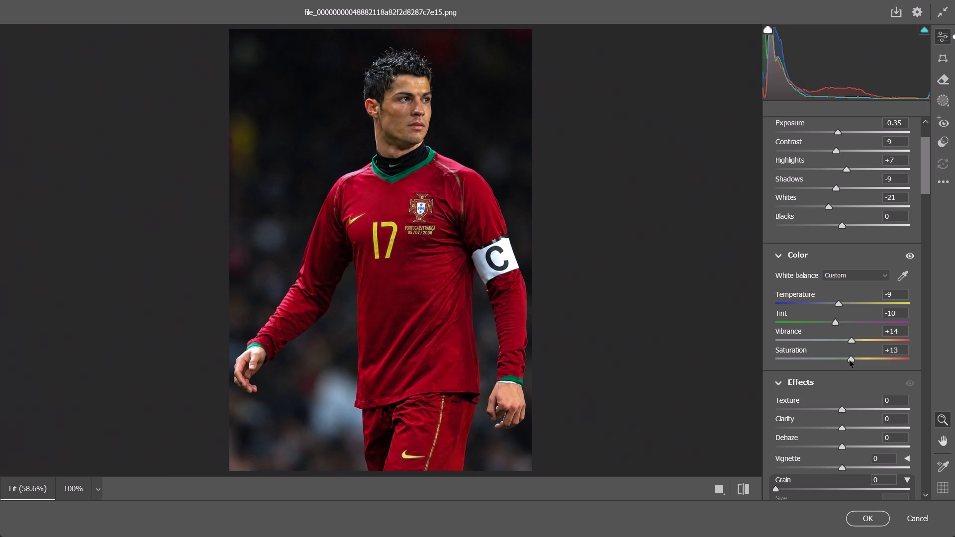
{"action": "left_click_drag", "start_coordinate": [850, 360], "coordinate": [846, 360]}
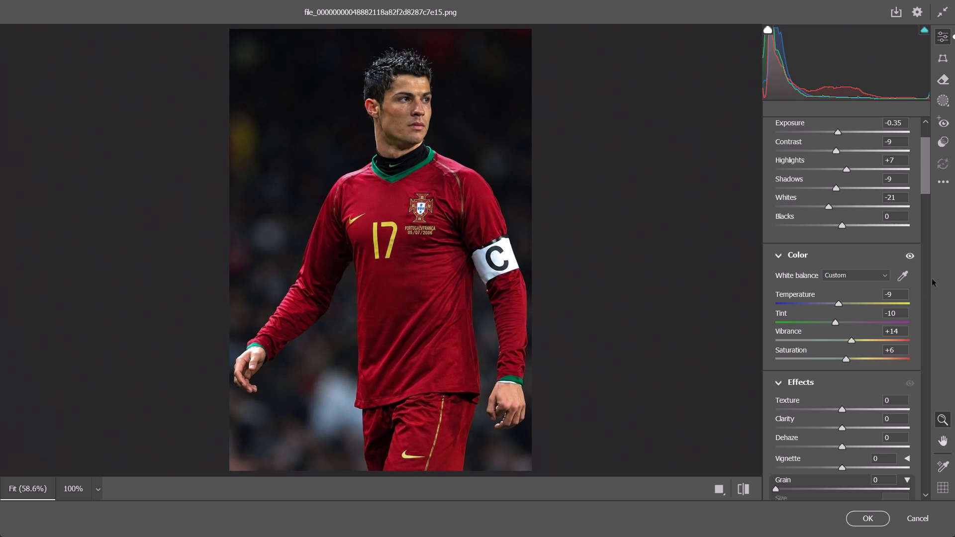
Toggle only the Color adjustments off and on to compare their effect on the photo.
{"action": "left_click", "coordinate": [910, 257]}
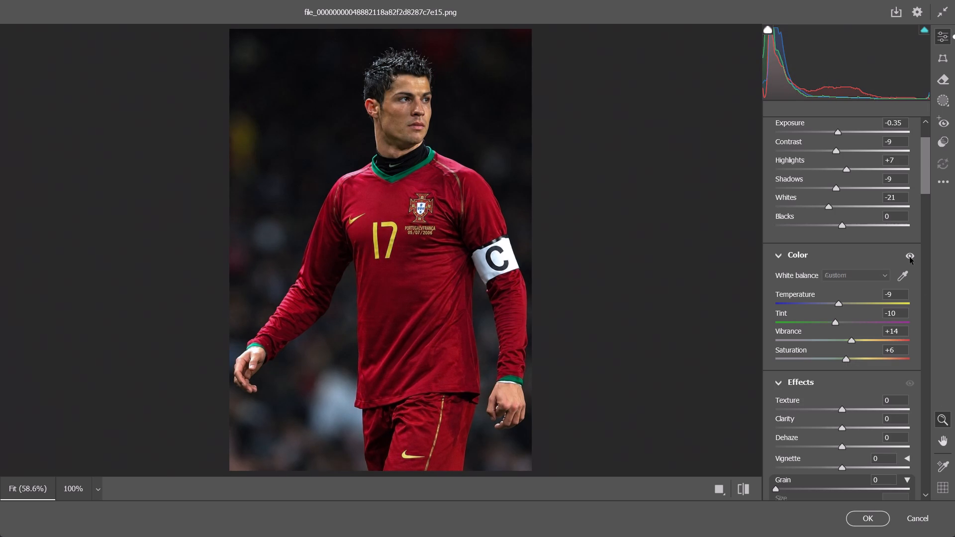
{"action": "left_click", "coordinate": [910, 257]}
Bring out surface detail and soften local contrast in the Effects adjustments, with Texture at +25 and Clarity at -14.
{"action": "scroll", "coordinate": [861, 403], "scroll_direction": "down", "scroll_amount": 1}
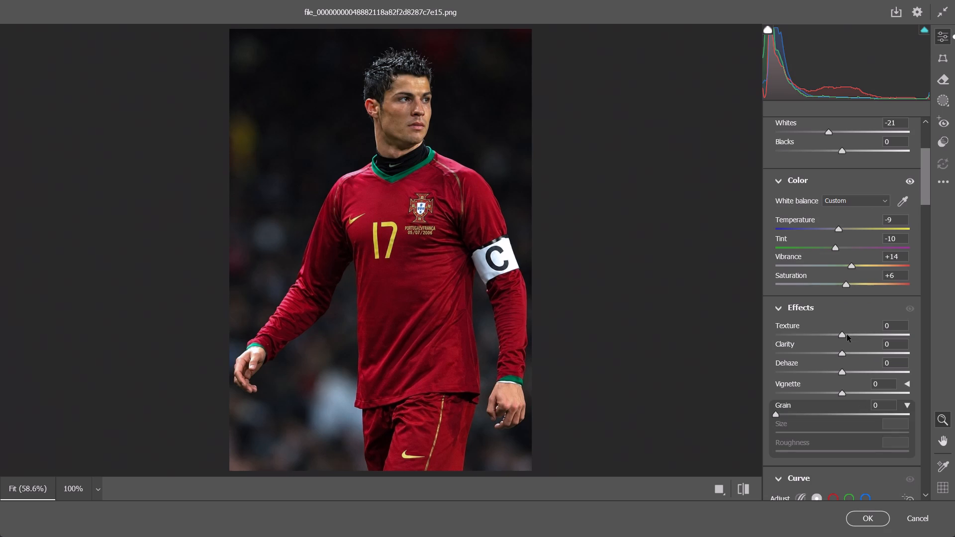
{"action": "left_click_drag", "start_coordinate": [843, 336], "coordinate": [865, 332]}
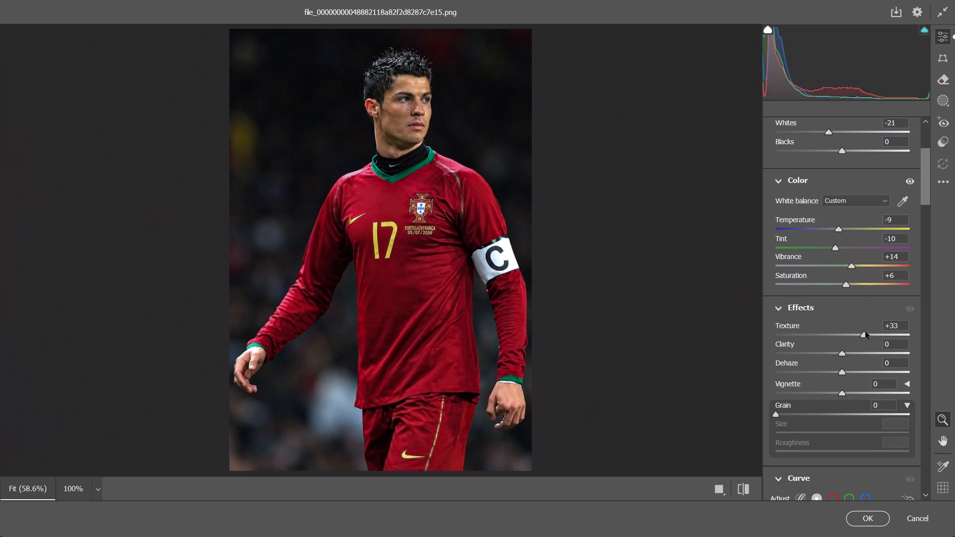
{"action": "left_click_drag", "start_coordinate": [865, 332], "coordinate": [866, 329]}
{"action": "left_click_drag", "start_coordinate": [866, 329], "coordinate": [860, 329]}
{"action": "left_click_drag", "start_coordinate": [845, 355], "coordinate": [836, 353]}
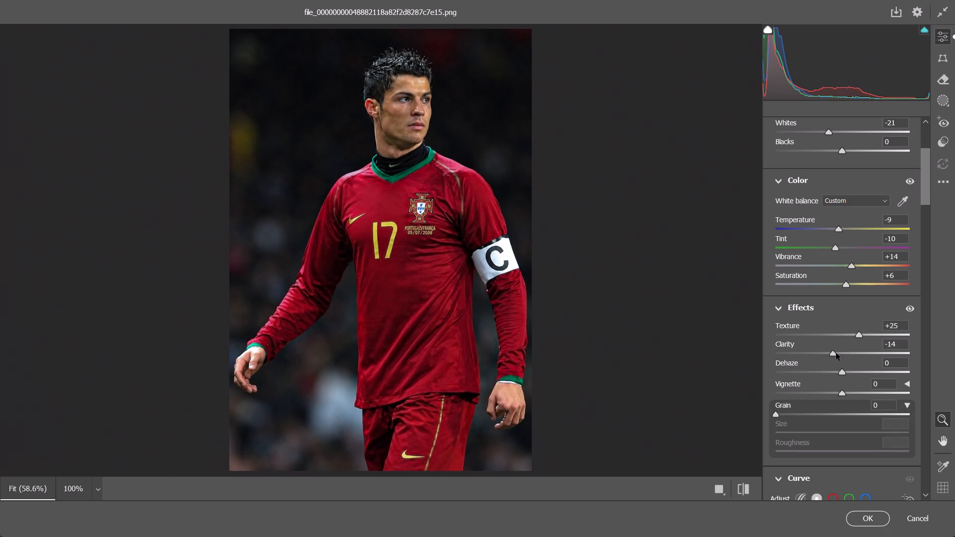
{"action": "left_click_drag", "start_coordinate": [836, 353], "coordinate": [830, 352]}
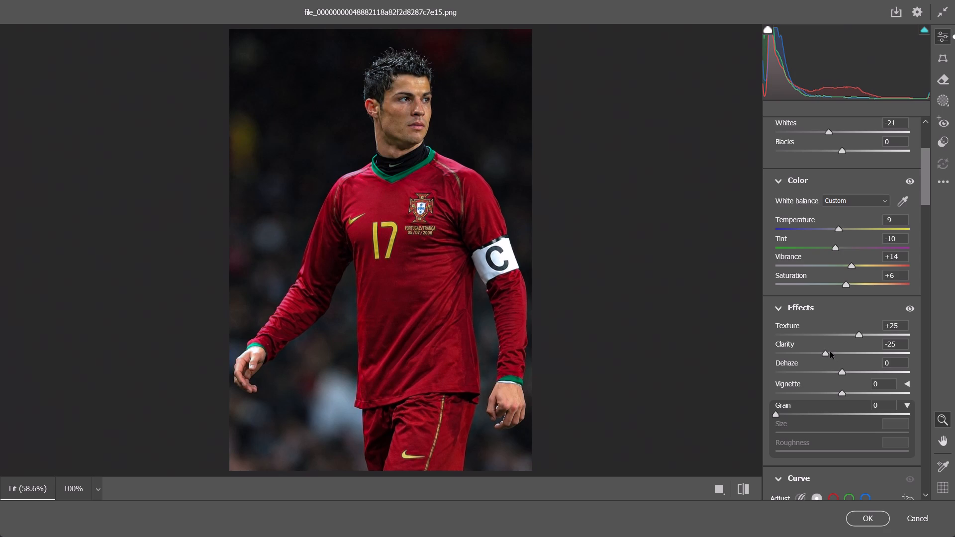
{"action": "left_click_drag", "start_coordinate": [830, 352], "coordinate": [836, 352]}
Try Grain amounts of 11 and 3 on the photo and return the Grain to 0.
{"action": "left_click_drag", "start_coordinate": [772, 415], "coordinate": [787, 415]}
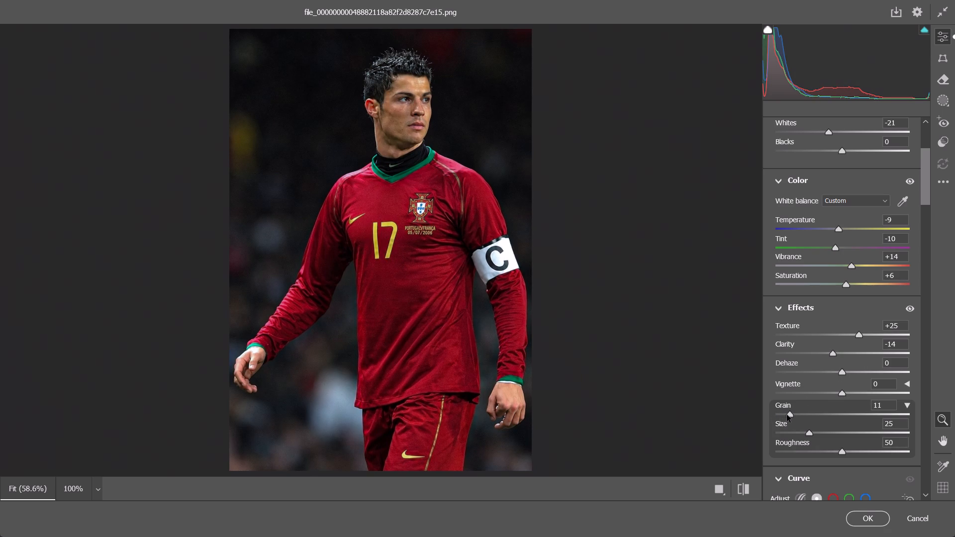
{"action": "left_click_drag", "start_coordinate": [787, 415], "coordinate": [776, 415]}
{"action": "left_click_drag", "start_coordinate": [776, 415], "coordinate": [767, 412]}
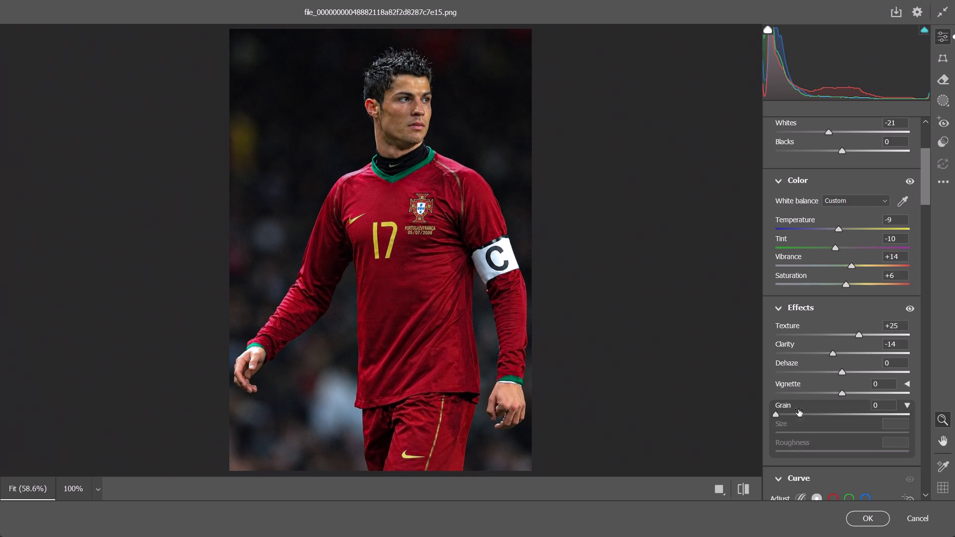
On the red channel's curve, try and discard a lowered shadow point, and raise the midtones at input 126 to output 135.
{"action": "scroll", "coordinate": [850, 430], "scroll_direction": "down", "scroll_amount": 4}
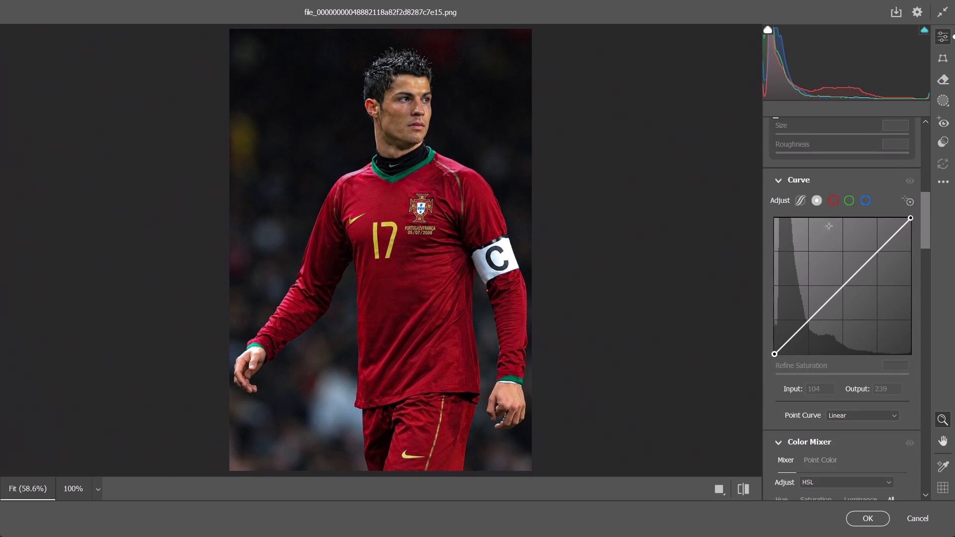
{"action": "left_click", "coordinate": [837, 197]}
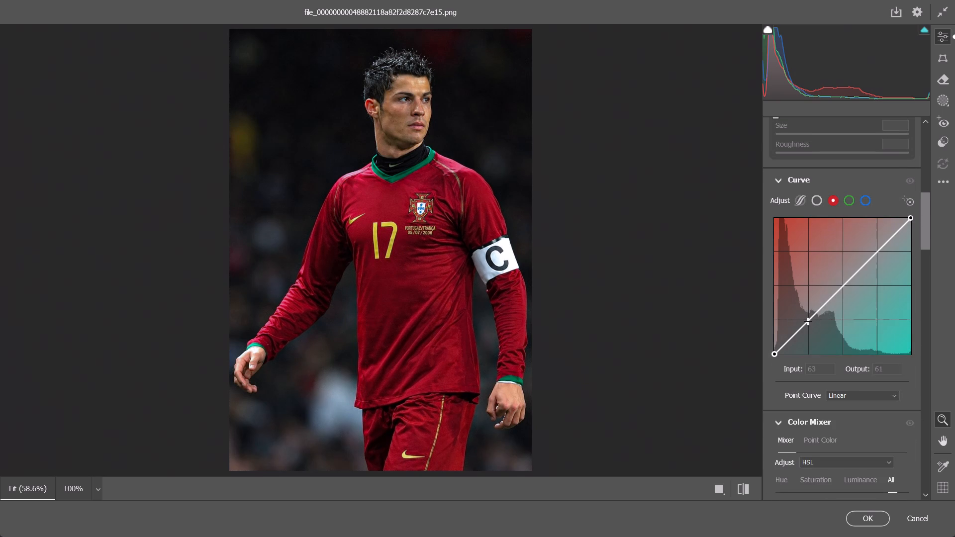
{"action": "left_click", "coordinate": [808, 321]}
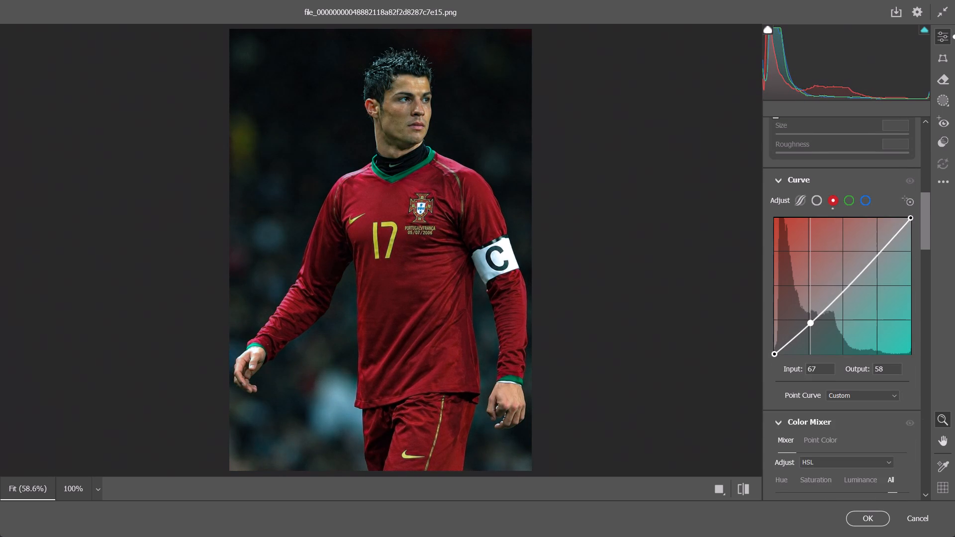
{"action": "double_click", "coordinate": [811, 322]}
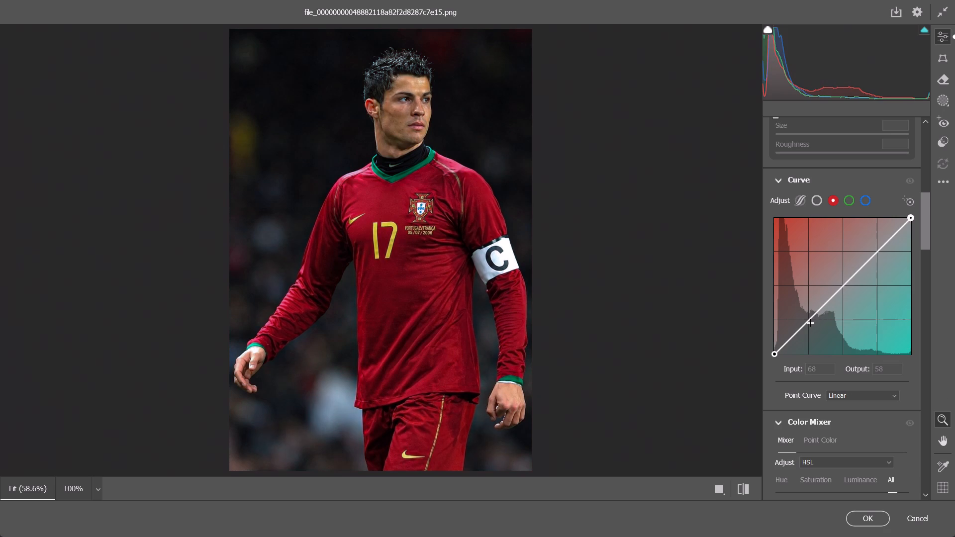
{"action": "left_click_drag", "start_coordinate": [842, 285], "coordinate": [842, 285]}
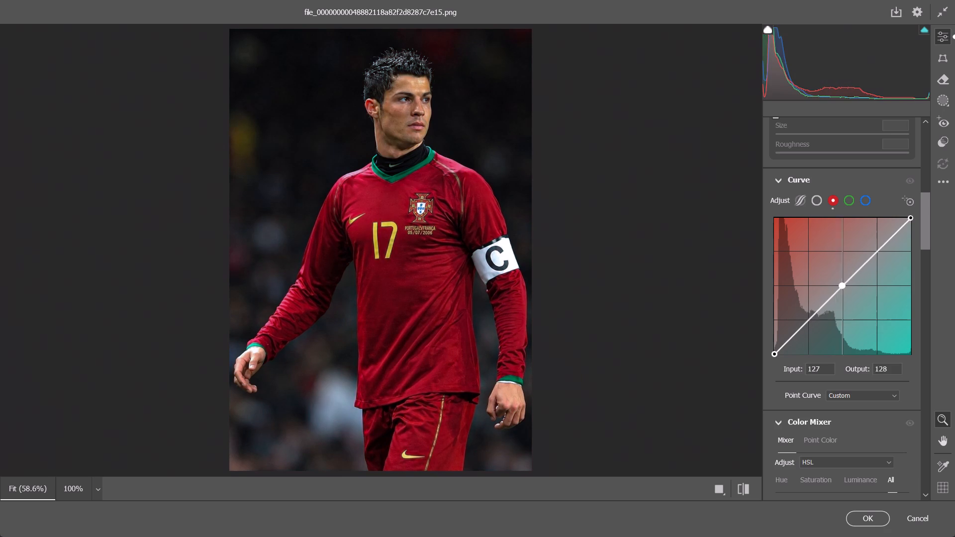
{"action": "left_click_drag", "start_coordinate": [842, 285], "coordinate": [840, 280]}
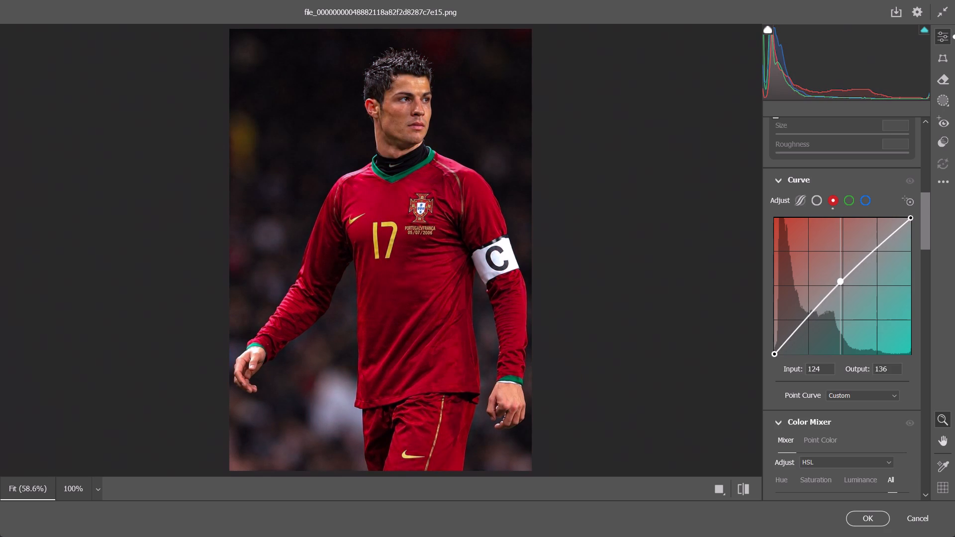
{"action": "left_click_drag", "start_coordinate": [840, 280], "coordinate": [841, 280]}
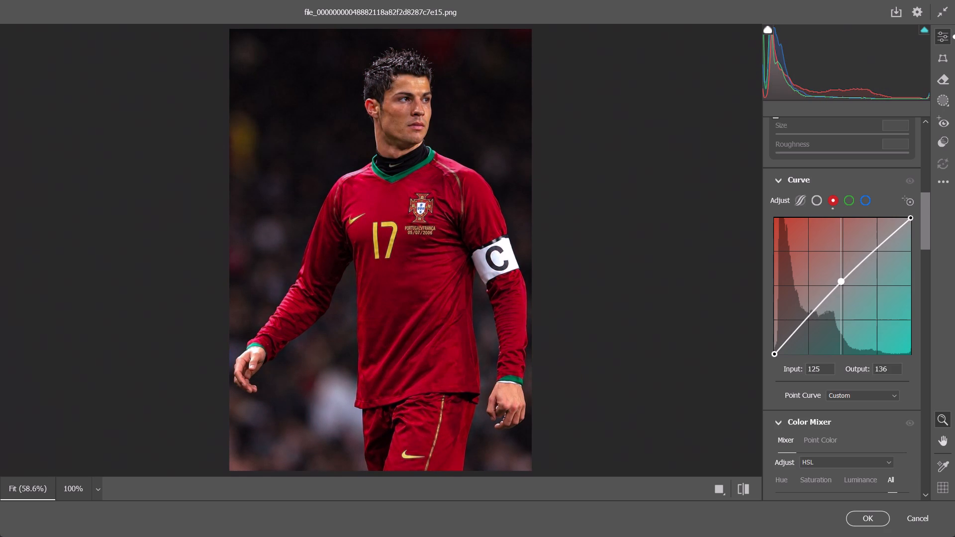
{"action": "left_click_drag", "start_coordinate": [841, 280], "coordinate": [842, 280]}
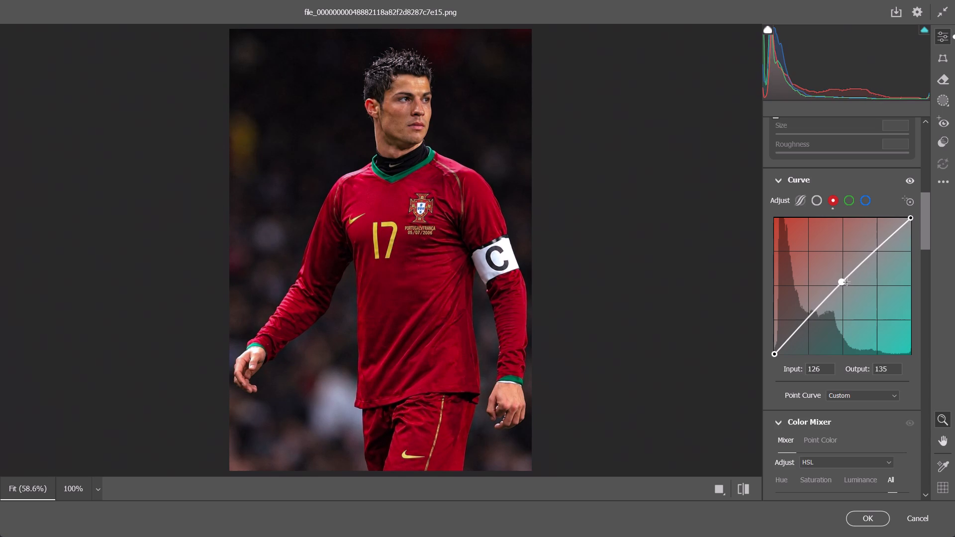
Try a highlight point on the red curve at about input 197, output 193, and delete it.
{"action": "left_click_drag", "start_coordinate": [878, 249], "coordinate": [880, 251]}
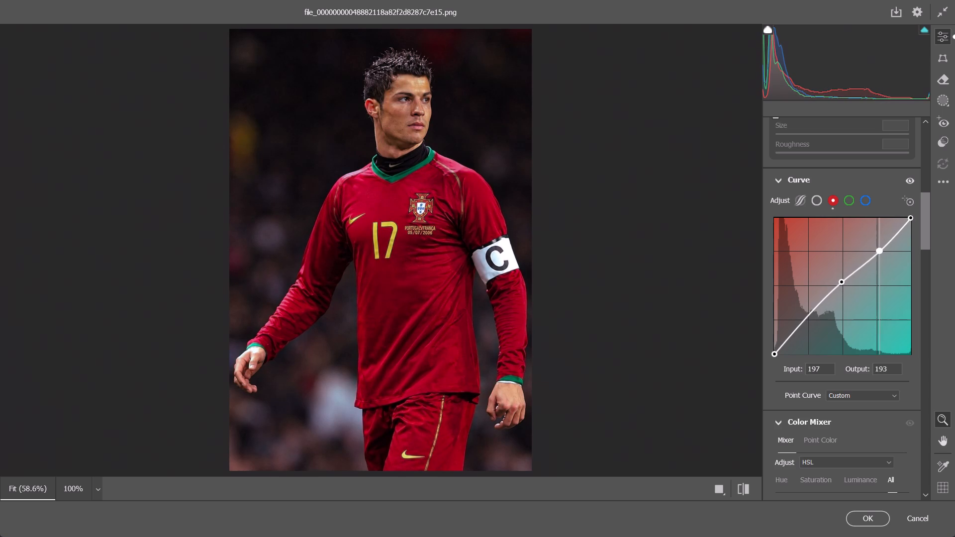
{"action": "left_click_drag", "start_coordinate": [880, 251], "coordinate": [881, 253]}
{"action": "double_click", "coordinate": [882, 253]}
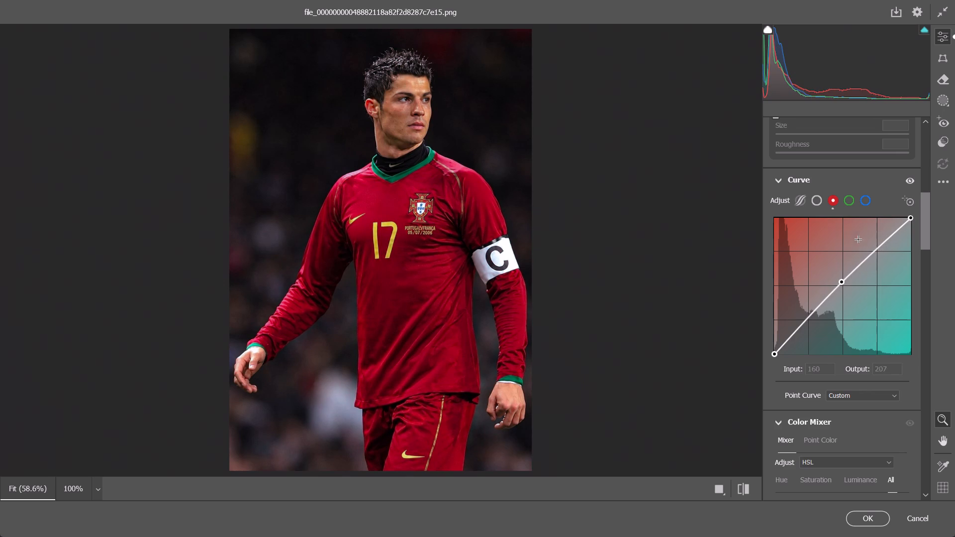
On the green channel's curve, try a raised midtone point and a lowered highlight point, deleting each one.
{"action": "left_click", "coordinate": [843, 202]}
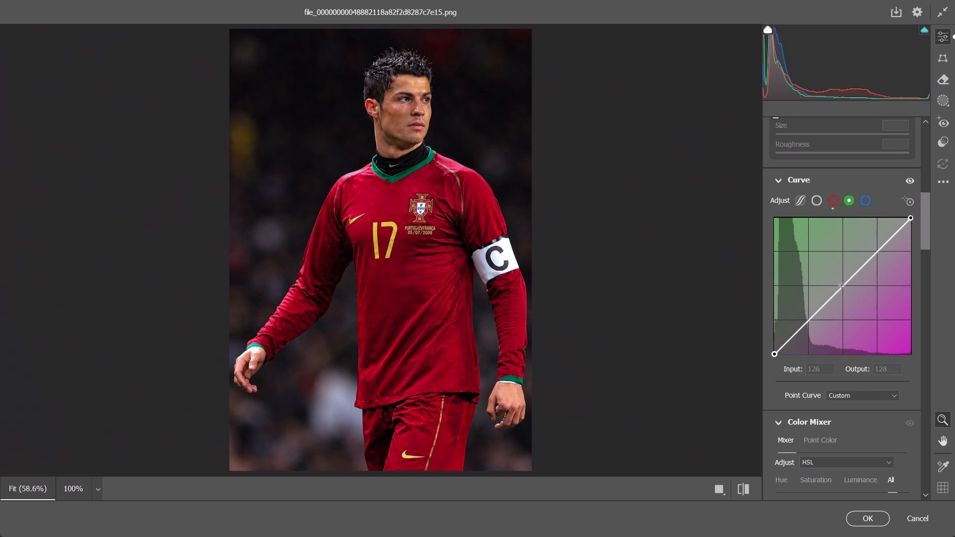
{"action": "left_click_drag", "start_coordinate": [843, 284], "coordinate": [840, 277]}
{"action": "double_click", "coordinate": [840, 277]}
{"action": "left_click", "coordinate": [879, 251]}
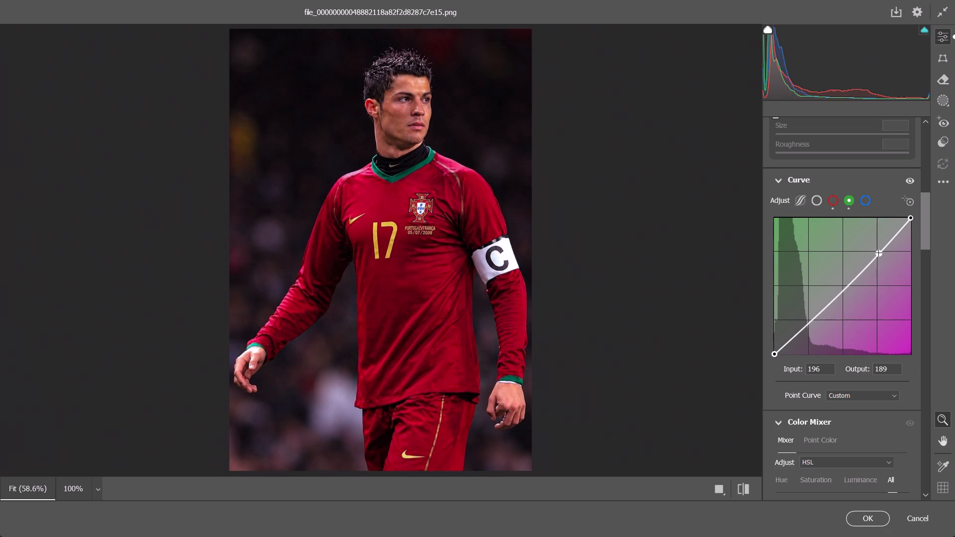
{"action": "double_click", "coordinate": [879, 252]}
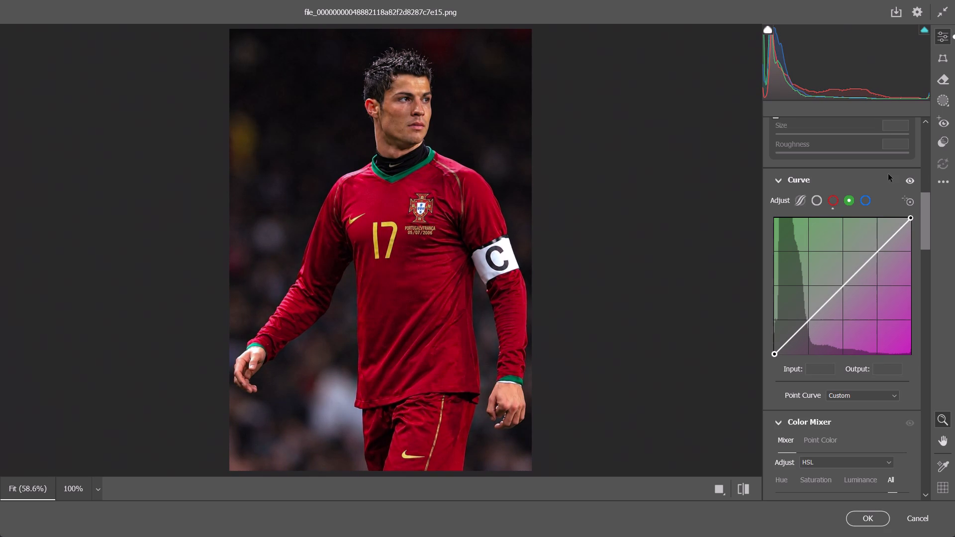
Shape the blue channel's curve with a midtone point at input 127, output 132, and a shadow point at input 68, output 63.
{"action": "left_click", "coordinate": [871, 195]}
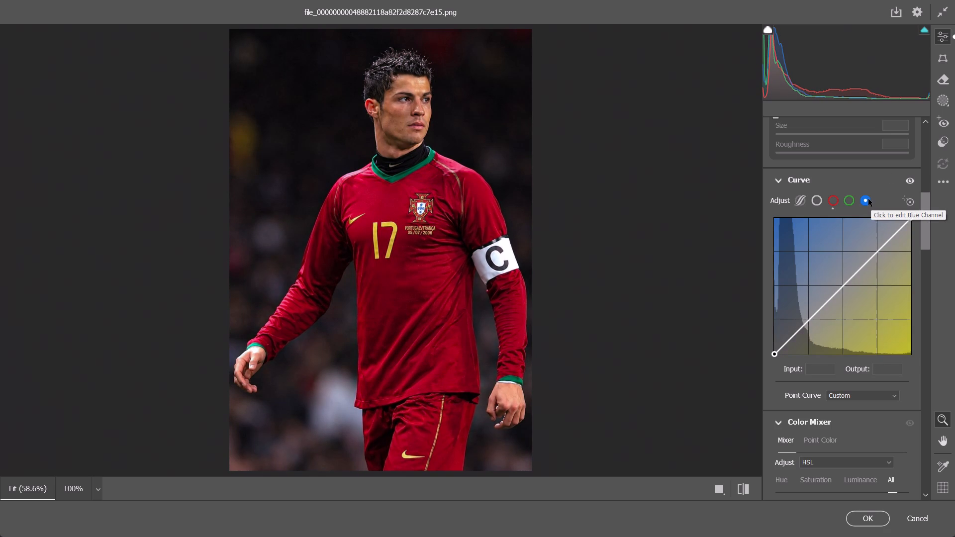
{"action": "left_click_drag", "start_coordinate": [879, 251], "coordinate": [884, 254]}
{"action": "double_click", "coordinate": [883, 254]}
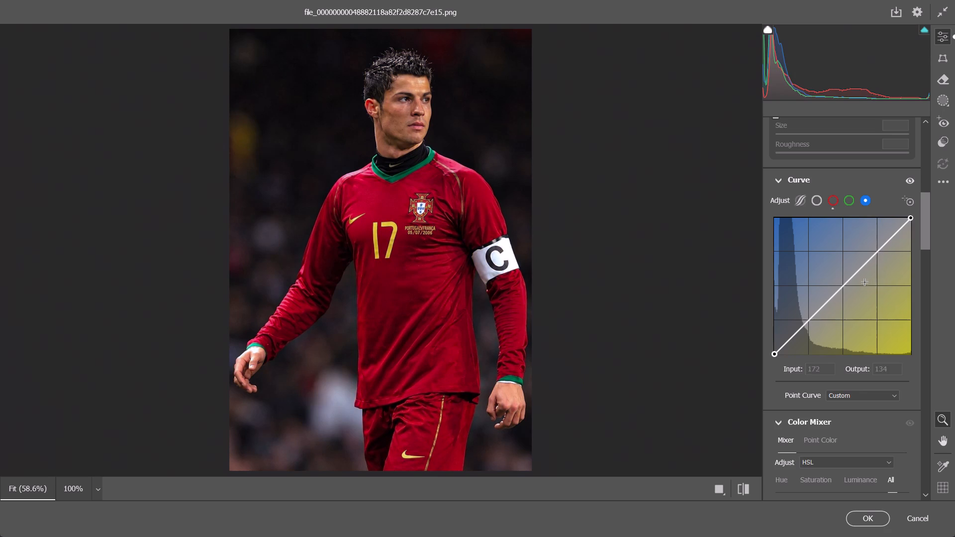
{"action": "left_click", "coordinate": [844, 285]}
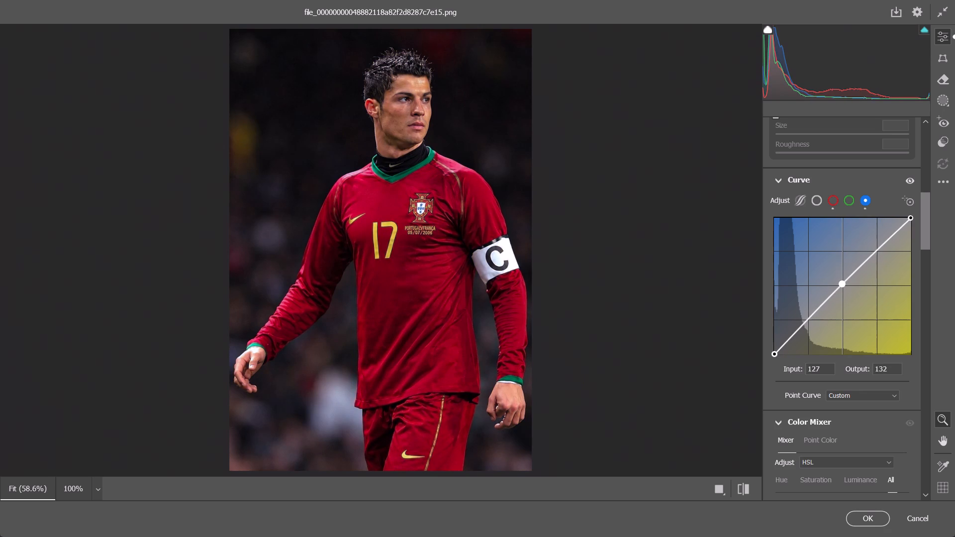
{"action": "left_click", "coordinate": [808, 318]}
{"action": "left_click", "coordinate": [810, 319]}
{"action": "left_click", "coordinate": [814, 320]}
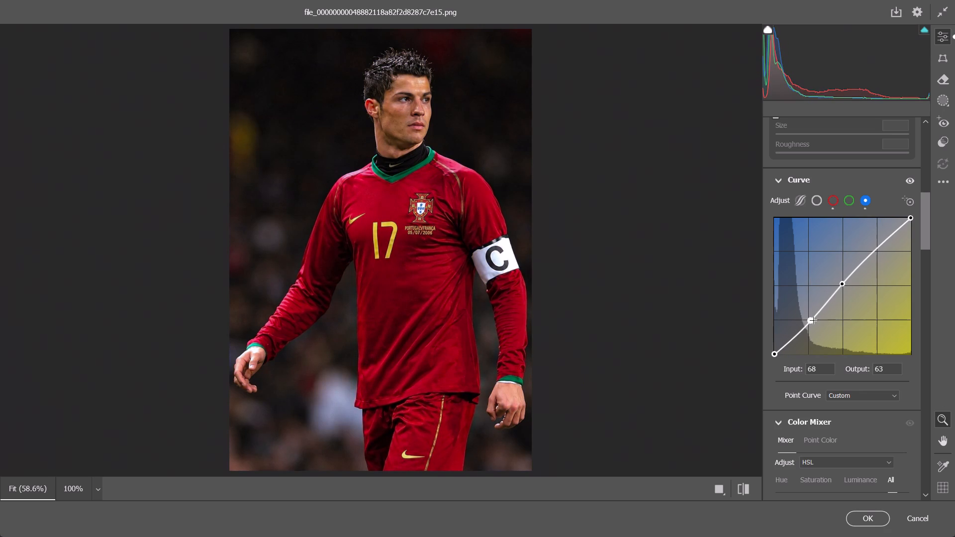
Delete the midtone and shadow points from the blue channel's curve.
{"action": "scroll", "coordinate": [857, 394], "scroll_direction": "down", "scroll_amount": 1}
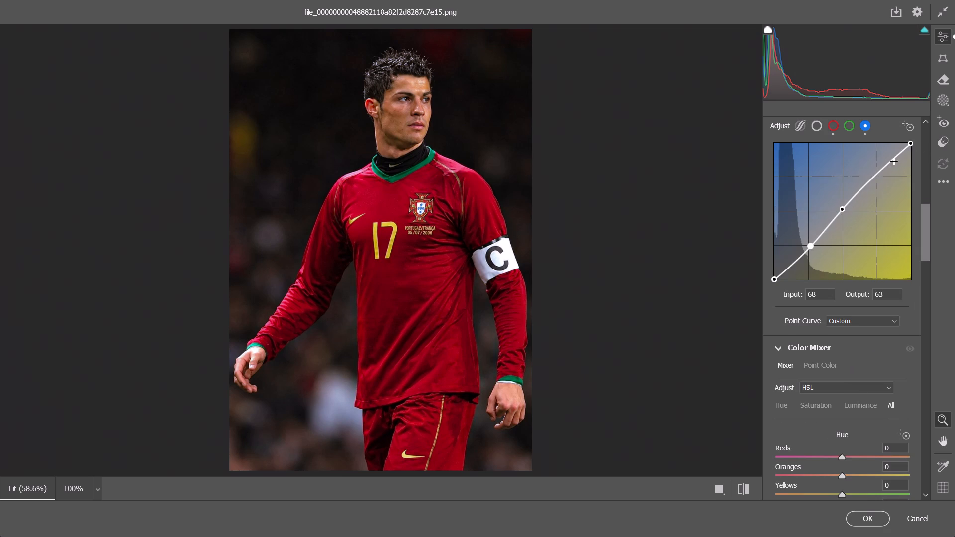
{"action": "double_click", "coordinate": [845, 210]}
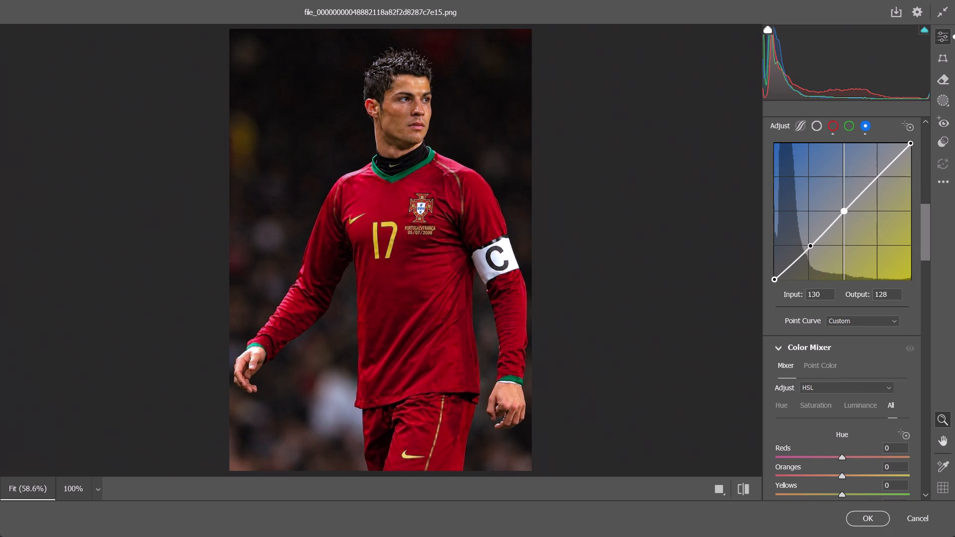
{"action": "double_click", "coordinate": [811, 246]}
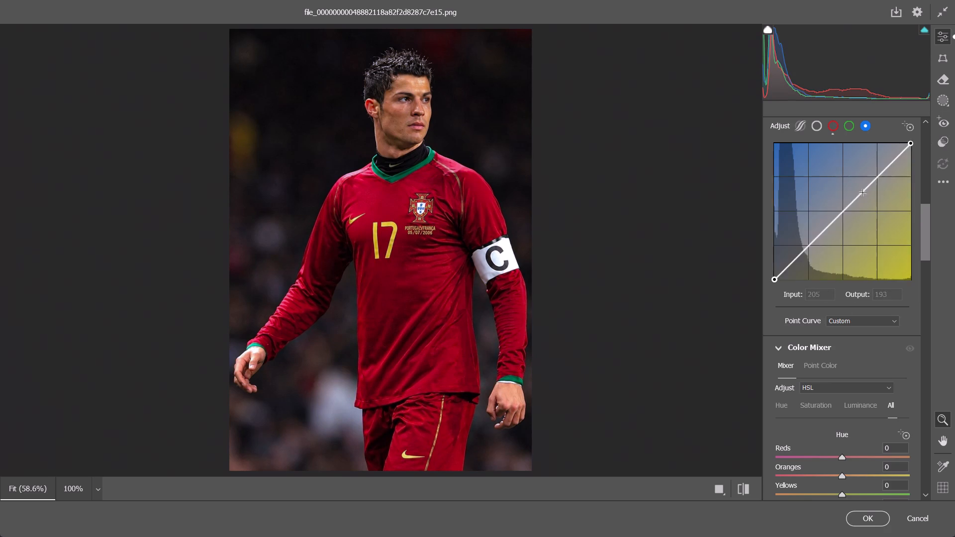
Toggle the Curve adjustments off and on to compare the photo with and without them.
{"action": "scroll", "coordinate": [864, 193], "scroll_direction": "up", "scroll_amount": 3}
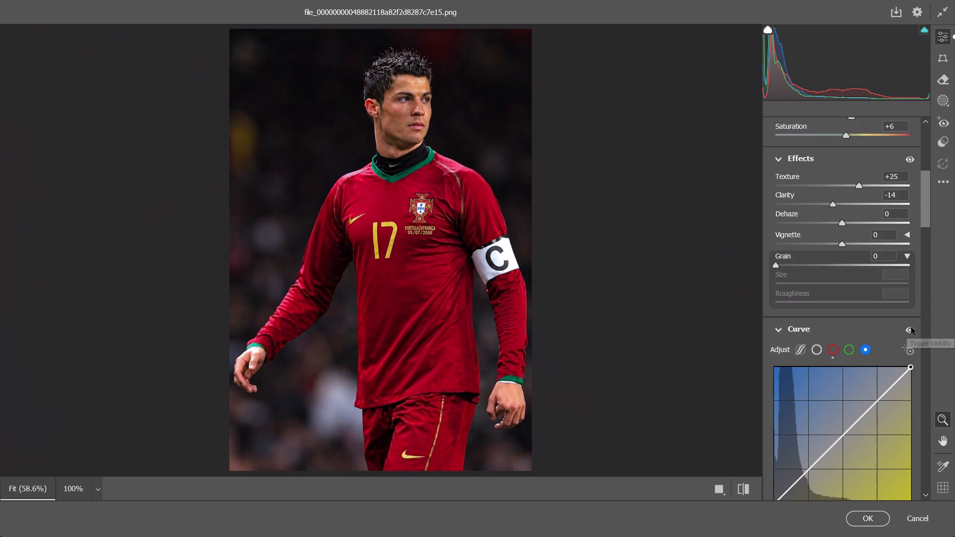
{"action": "left_click", "coordinate": [912, 327]}
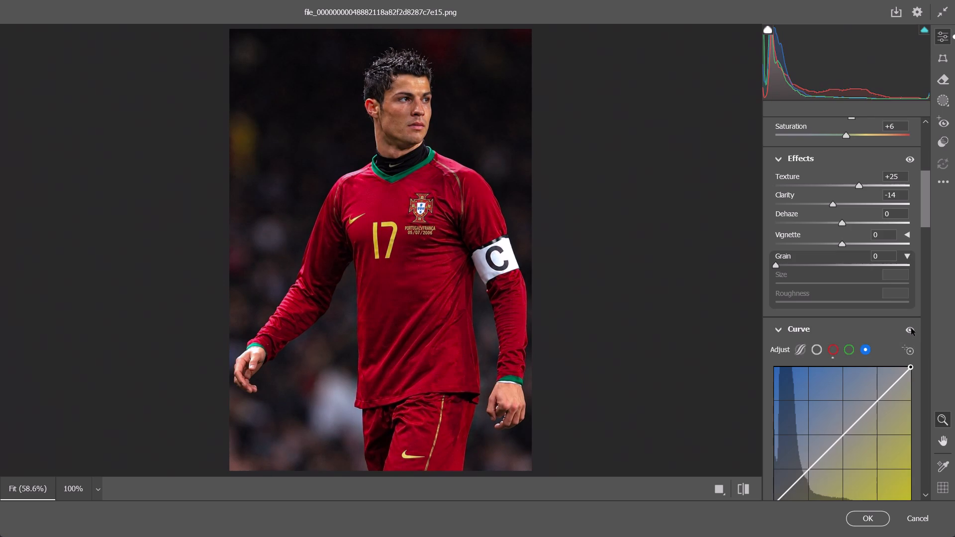
{"action": "left_click", "coordinate": [911, 328]}
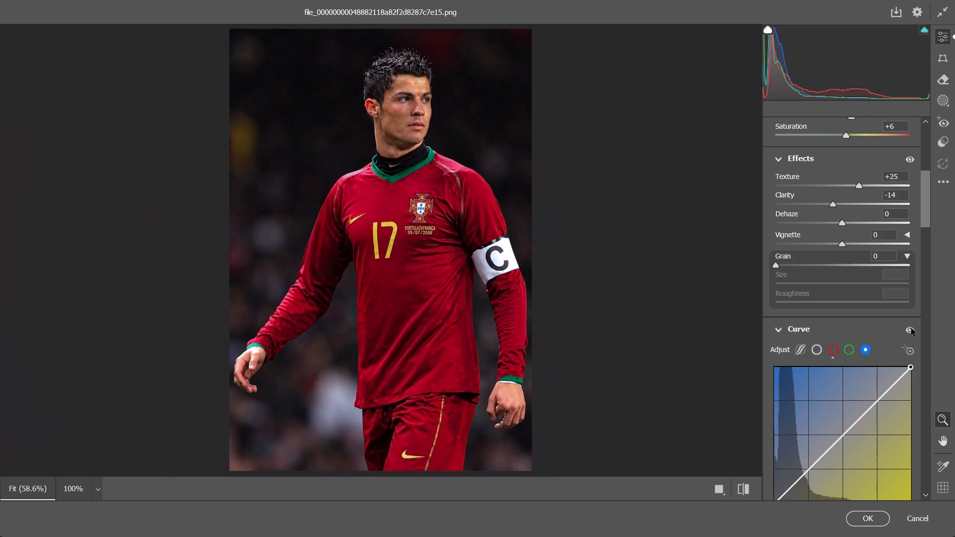
{"action": "left_click", "coordinate": [911, 328]}
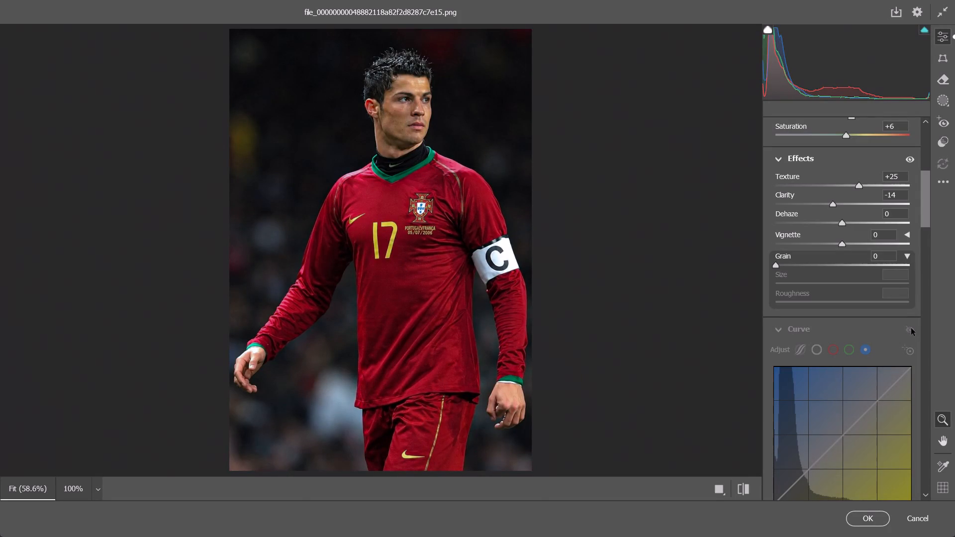
{"action": "left_click", "coordinate": [911, 328]}
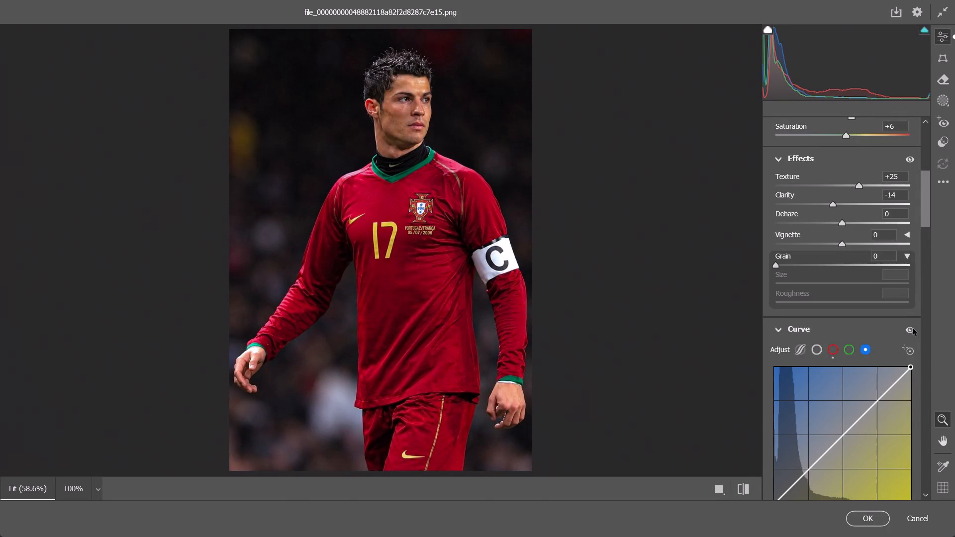
{"action": "left_click", "coordinate": [913, 328]}
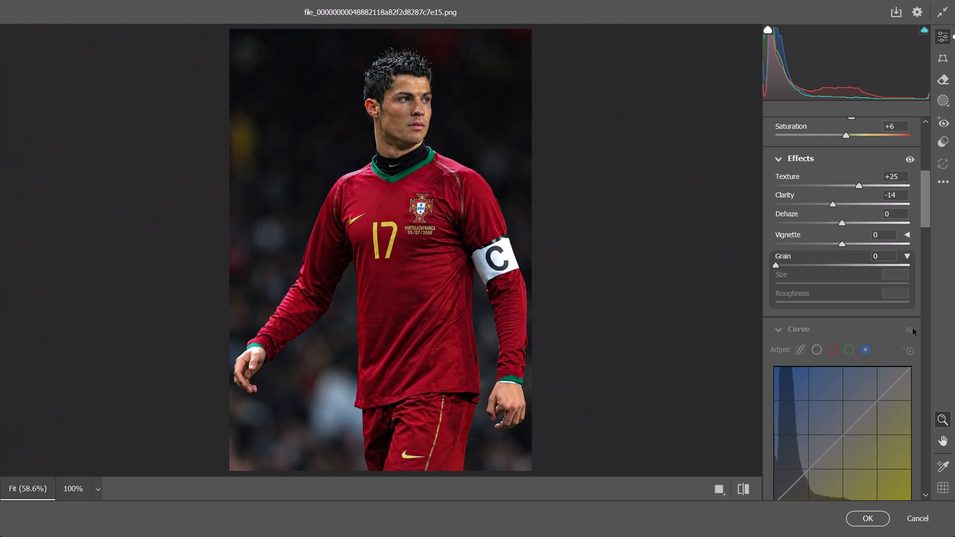
Delete the midtone point from the red channel's curve and check the Curve adjustment's visibility.
{"action": "left_click", "coordinate": [833, 351]}
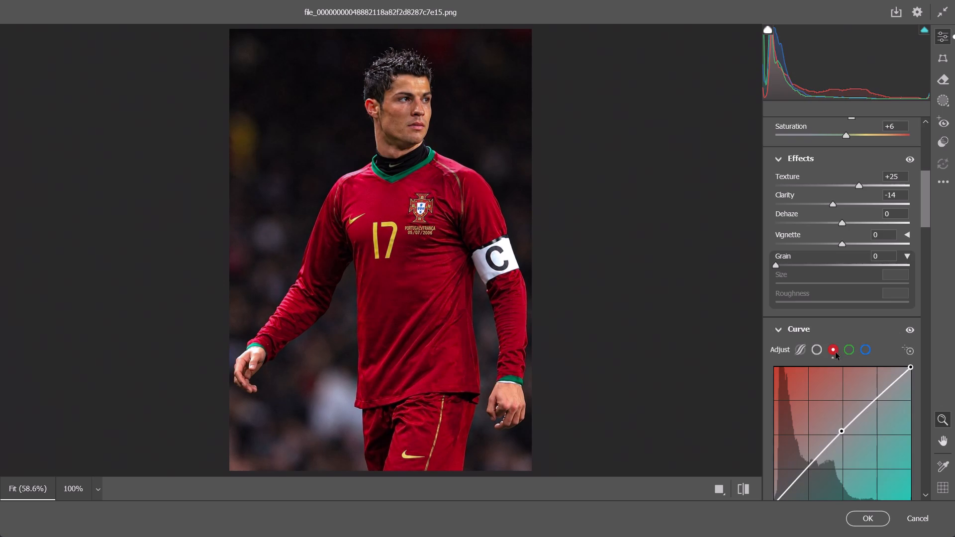
{"action": "double_click", "coordinate": [845, 430]}
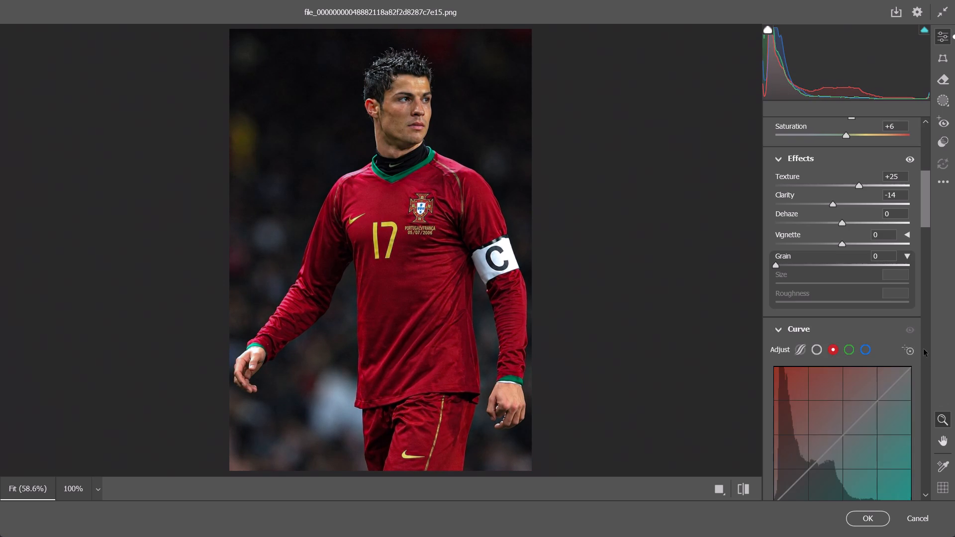
{"action": "left_click", "coordinate": [911, 329]}
{"action": "left_click", "coordinate": [911, 329]}
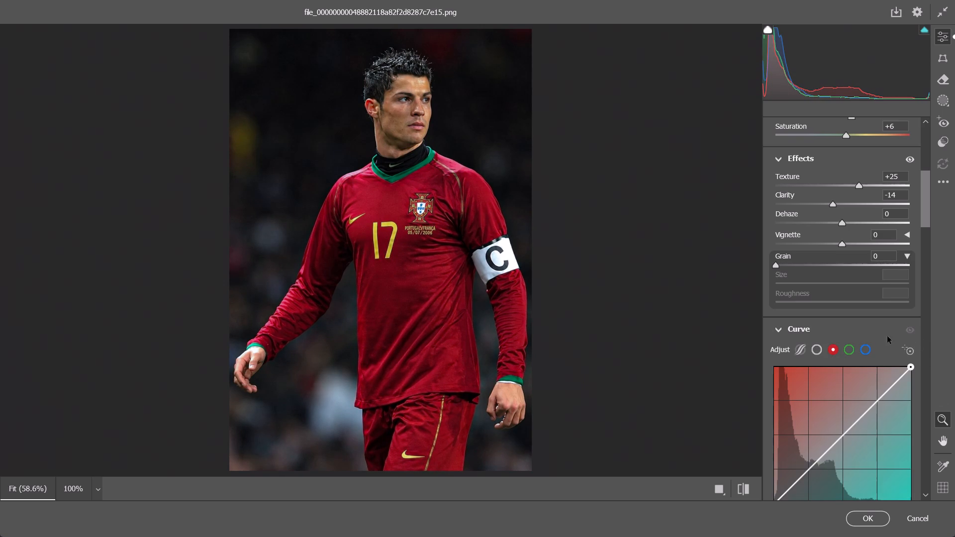
Look through the Color Mixer, Color Grading, Detail, Optics, Lens Blur and Calibration settings.
{"action": "scroll", "coordinate": [887, 336], "scroll_direction": "down", "scroll_amount": 5}
{"action": "scroll", "coordinate": [870, 298], "scroll_direction": "down", "scroll_amount": 2}
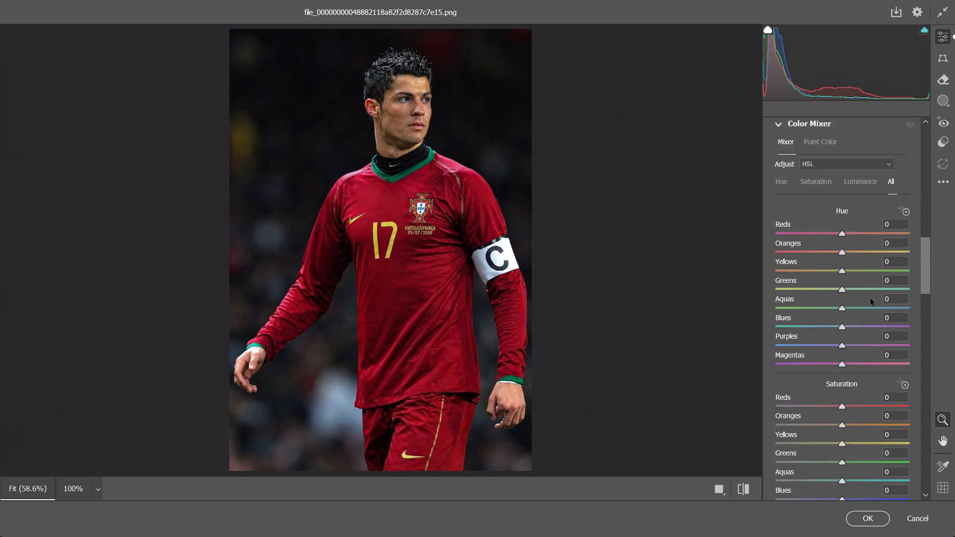
{"action": "scroll", "coordinate": [870, 298], "scroll_direction": "down", "scroll_amount": 8}
{"action": "scroll", "coordinate": [875, 296], "scroll_direction": "up", "scroll_amount": 2}
{"action": "scroll", "coordinate": [875, 296], "scroll_direction": "down", "scroll_amount": 3}
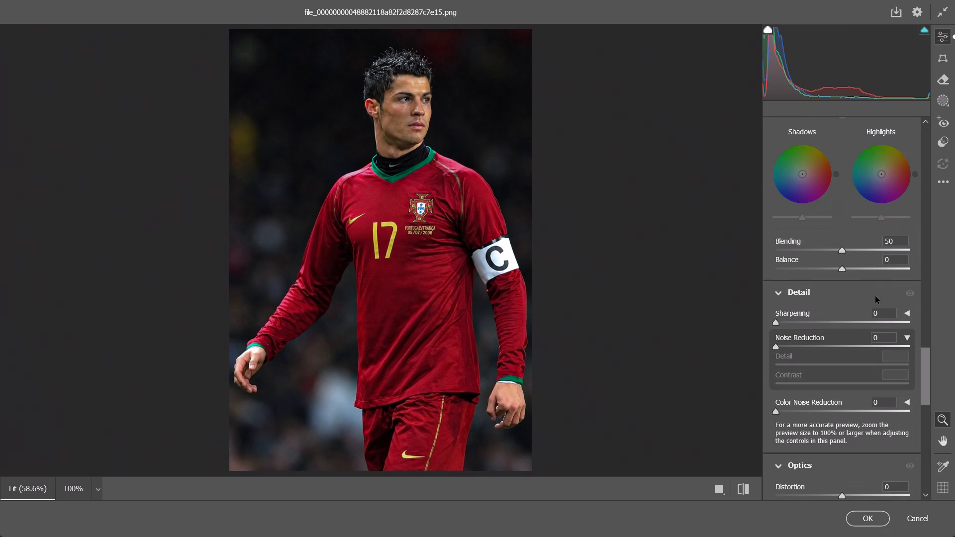
{"action": "scroll", "coordinate": [831, 315], "scroll_direction": "down", "scroll_amount": 2}
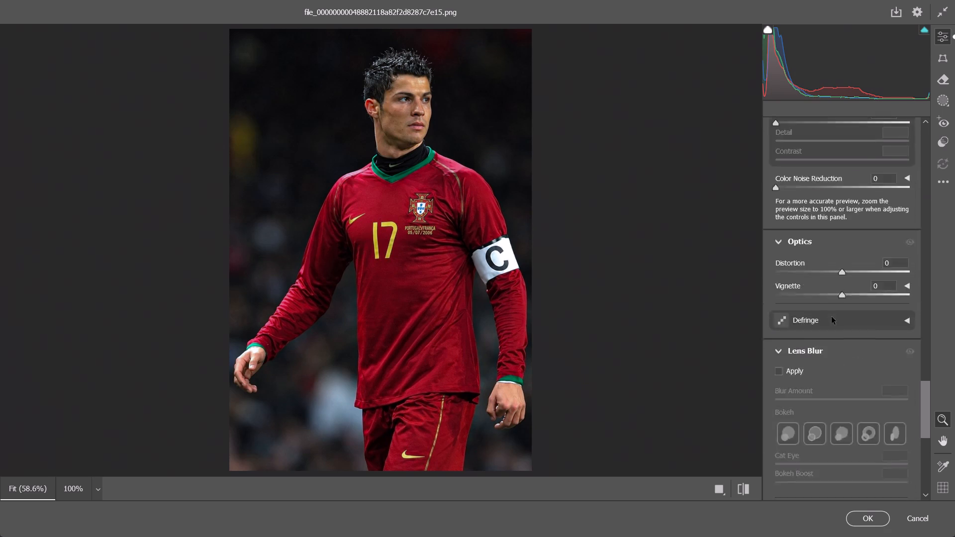
{"action": "scroll", "coordinate": [832, 317], "scroll_direction": "down", "scroll_amount": 4}
{"action": "scroll", "coordinate": [834, 316], "scroll_direction": "up", "scroll_amount": 1}
{"action": "scroll", "coordinate": [834, 316], "scroll_direction": "down", "scroll_amount": 1}
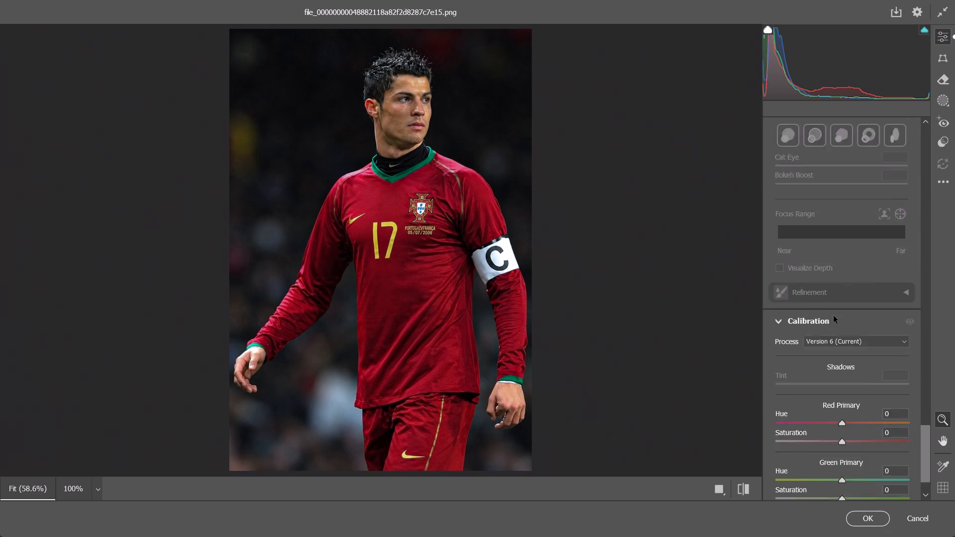
{"action": "scroll", "coordinate": [834, 316], "scroll_direction": "down", "scroll_amount": 6}
{"action": "scroll", "coordinate": [835, 316], "scroll_direction": "up", "scroll_amount": 6}
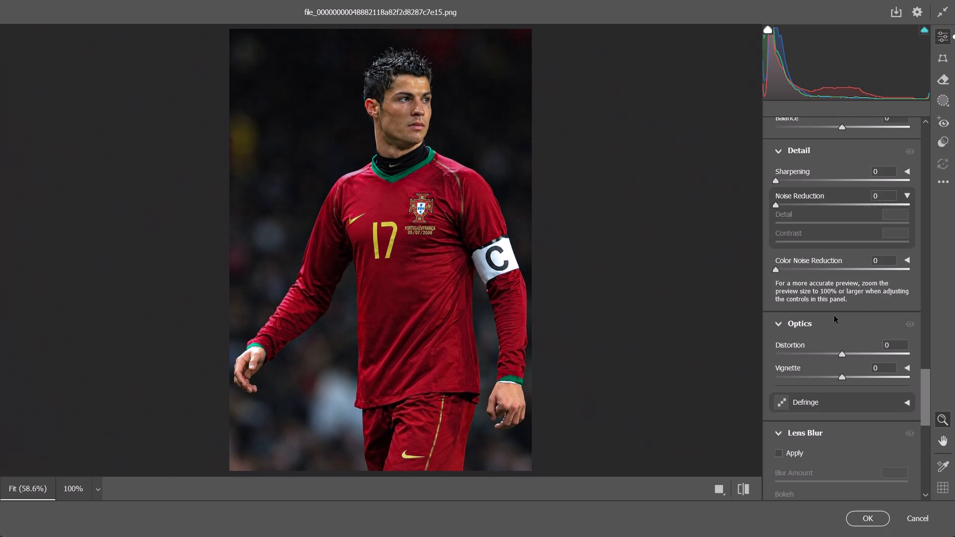
{"action": "scroll", "coordinate": [835, 316], "scroll_direction": "up", "scroll_amount": 2}
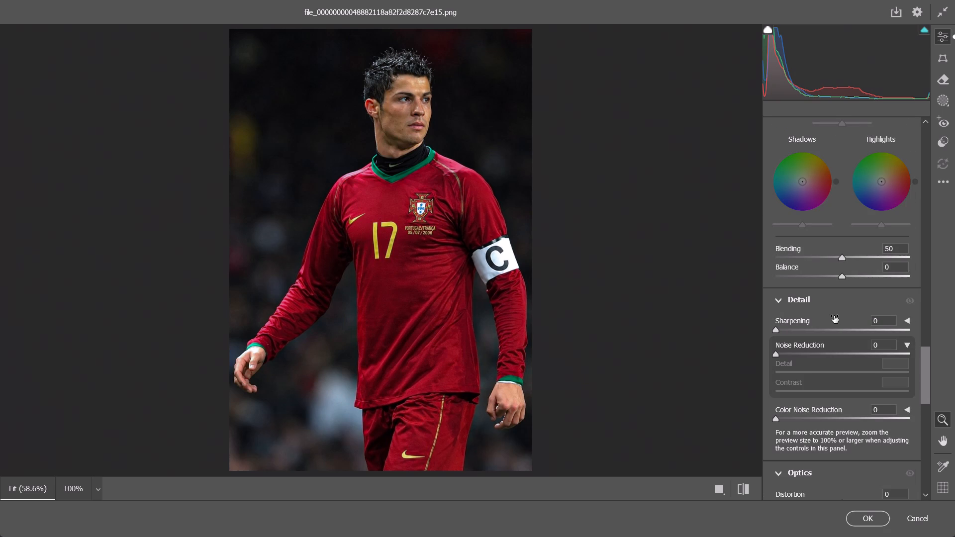
{"action": "scroll", "coordinate": [841, 315], "scroll_direction": "up", "scroll_amount": 2}
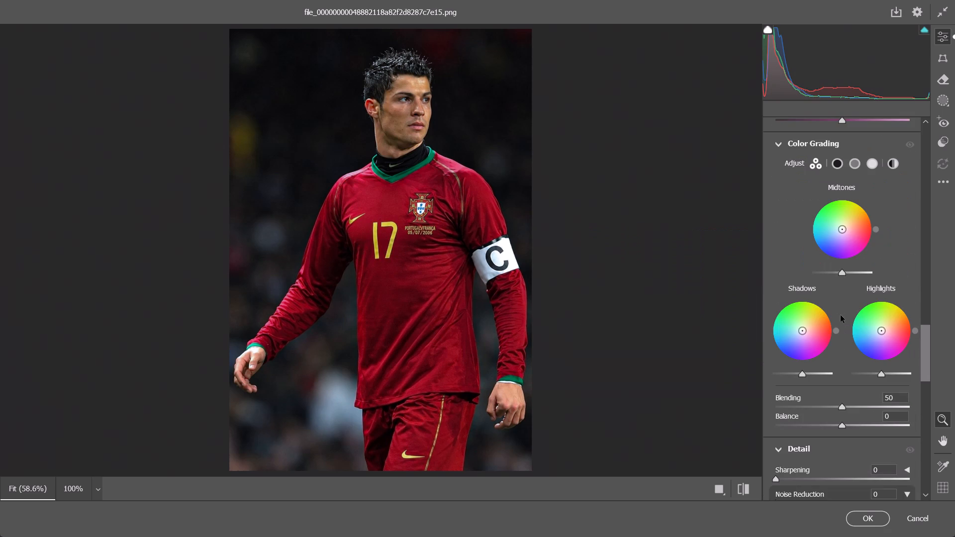
Apply the Camera Raw Filter adjustments to the photo.
{"action": "left_click", "coordinate": [863, 516]}
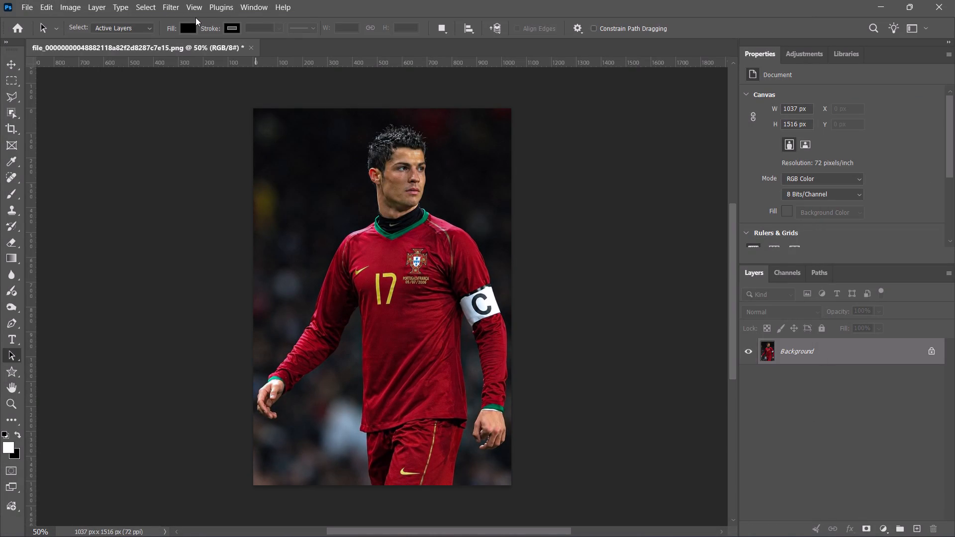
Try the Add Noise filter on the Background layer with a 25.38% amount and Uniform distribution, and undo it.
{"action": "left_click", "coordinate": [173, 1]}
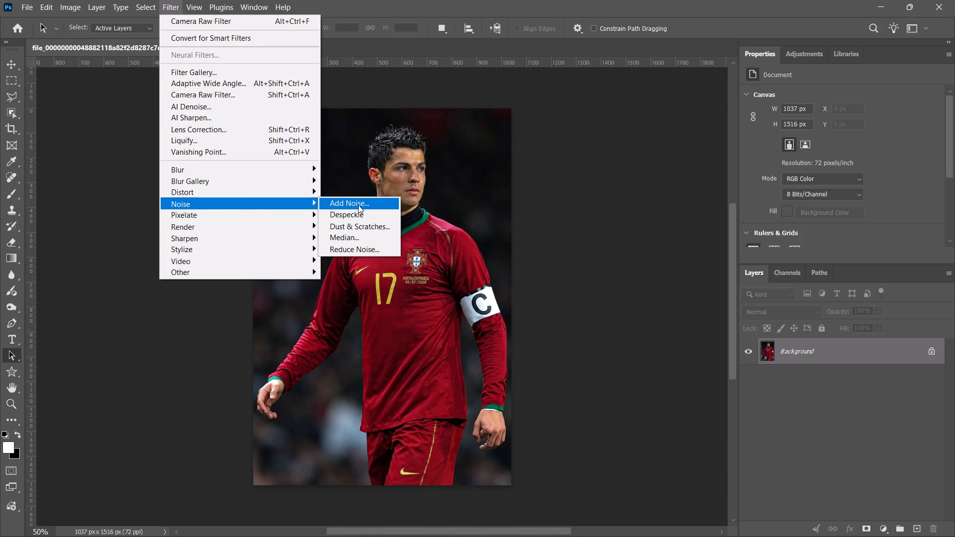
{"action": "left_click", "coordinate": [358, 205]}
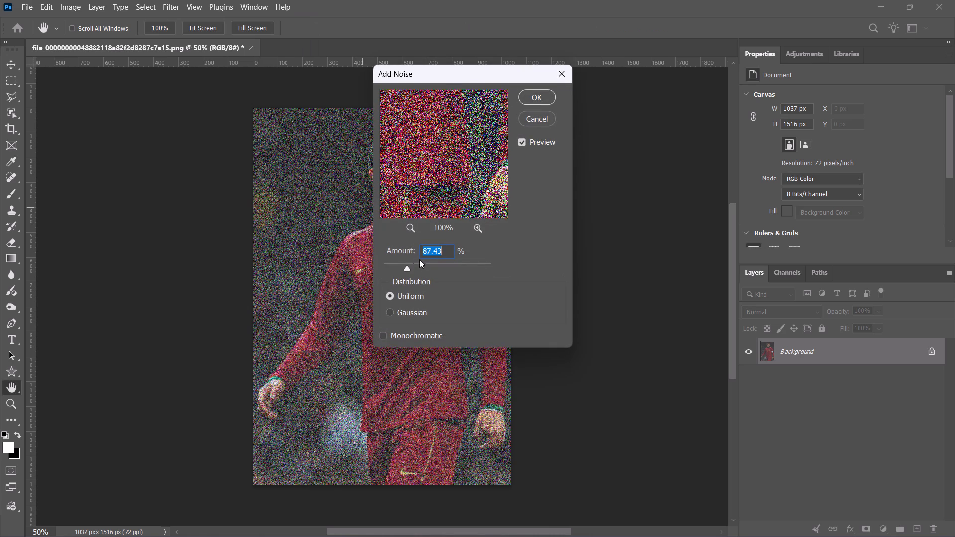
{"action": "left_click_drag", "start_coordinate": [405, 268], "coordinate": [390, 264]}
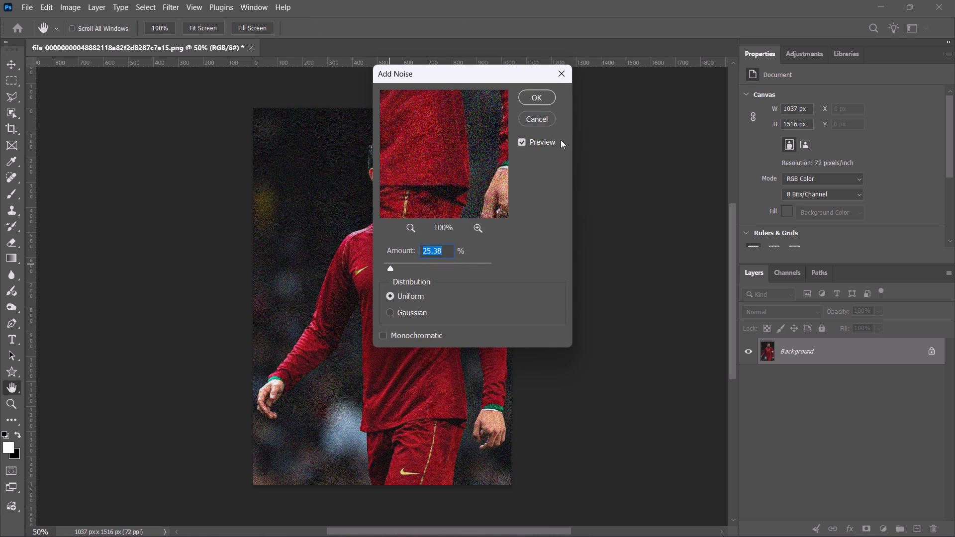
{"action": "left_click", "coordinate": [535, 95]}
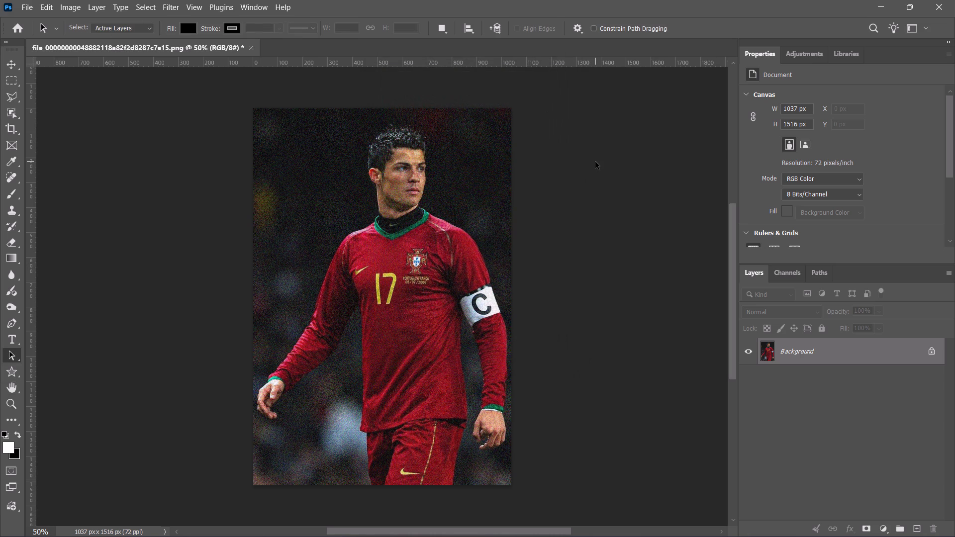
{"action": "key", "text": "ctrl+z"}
Duplicate the Background layer.
{"action": "key", "text": "ctrl+j"}
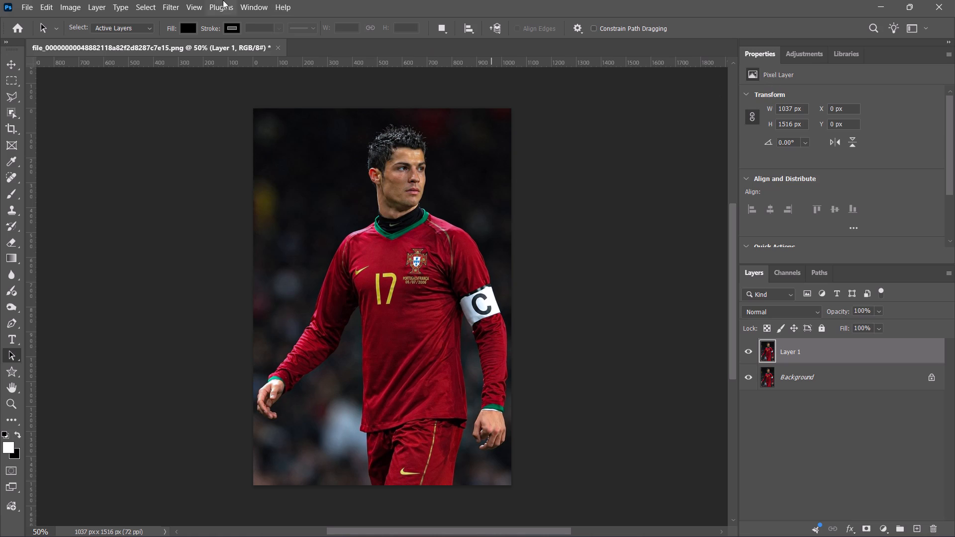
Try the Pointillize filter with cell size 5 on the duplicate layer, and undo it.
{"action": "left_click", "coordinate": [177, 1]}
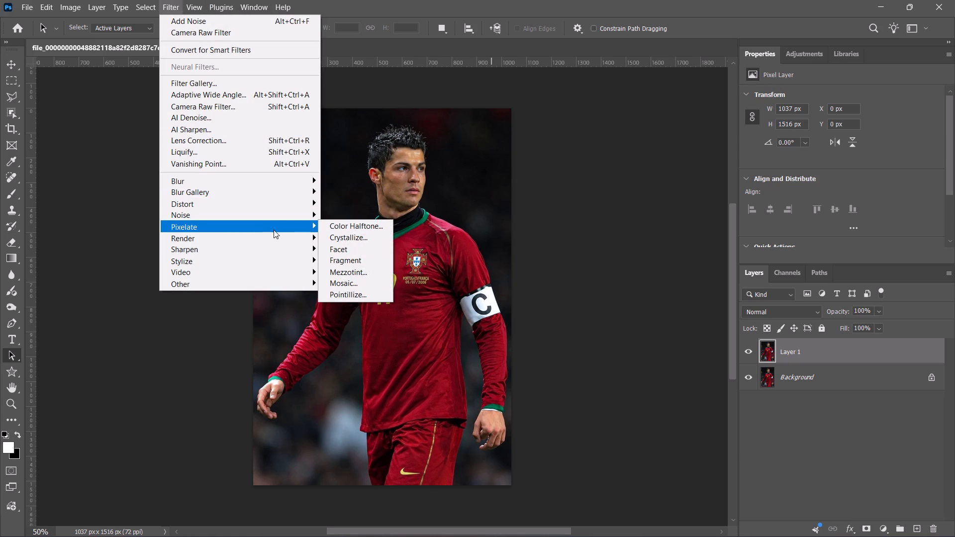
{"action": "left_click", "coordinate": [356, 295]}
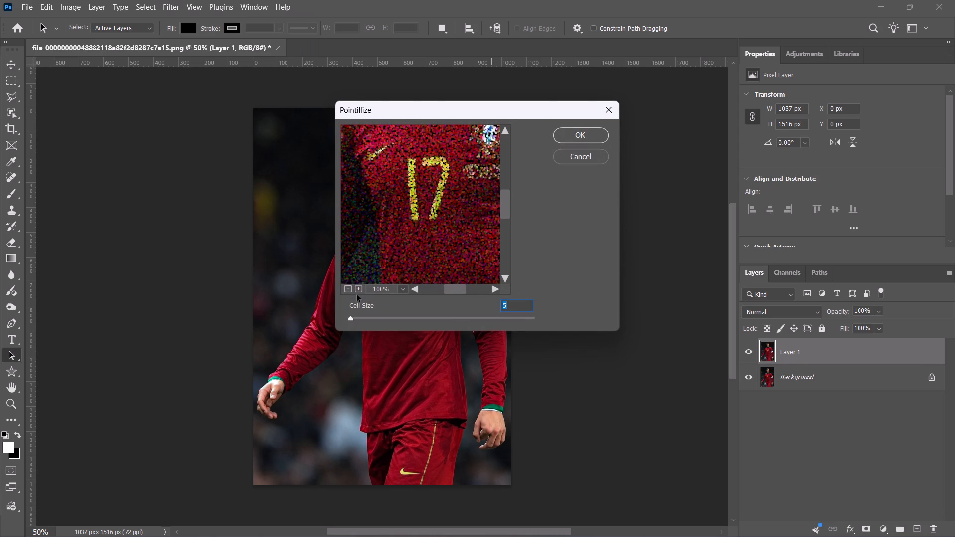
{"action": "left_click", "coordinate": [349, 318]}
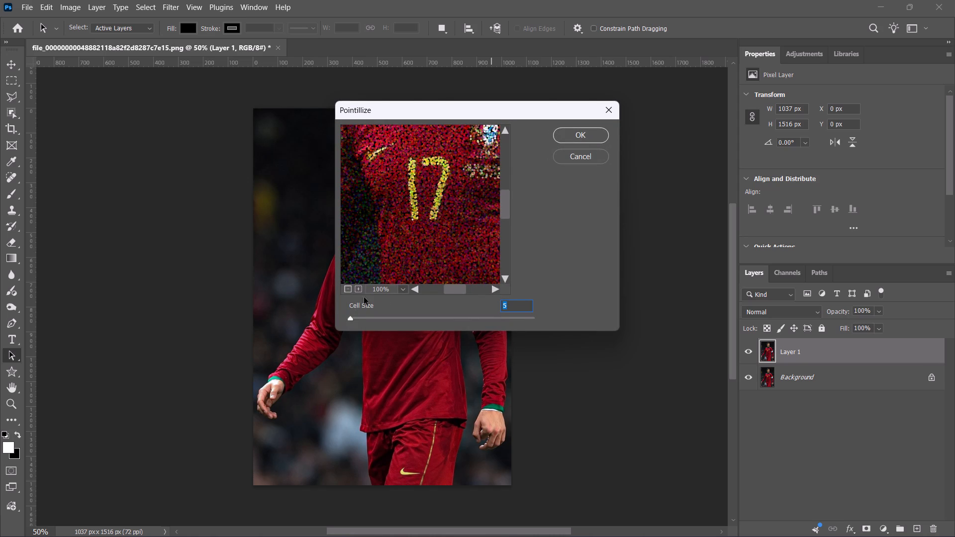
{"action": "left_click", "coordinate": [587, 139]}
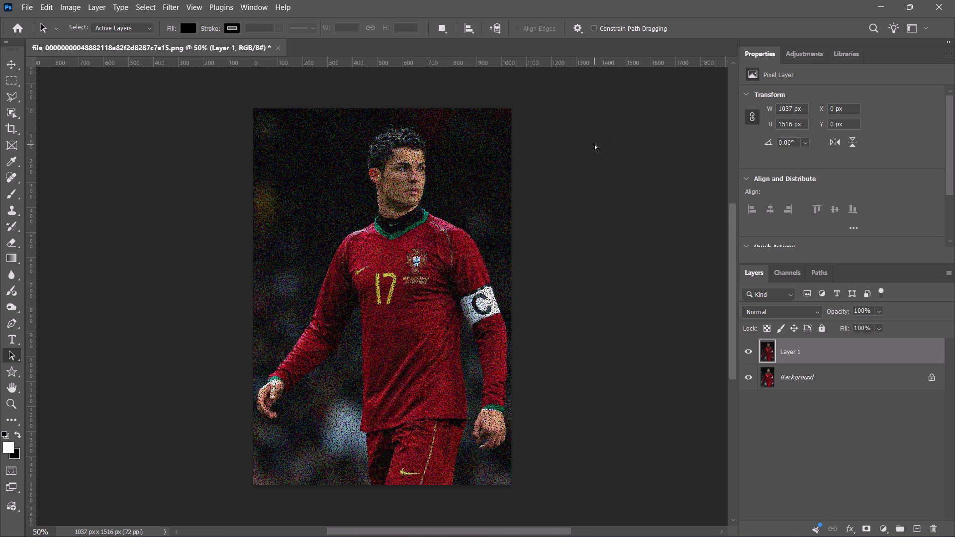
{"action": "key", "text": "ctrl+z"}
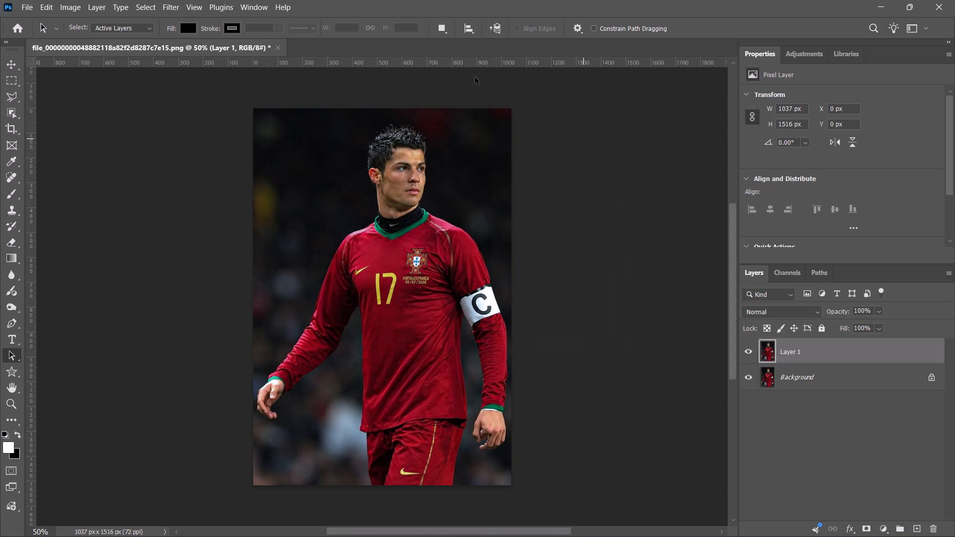
Apply the Pointillize filter with cell size 3 to the duplicate layer.
{"action": "left_click", "coordinate": [170, 4]}
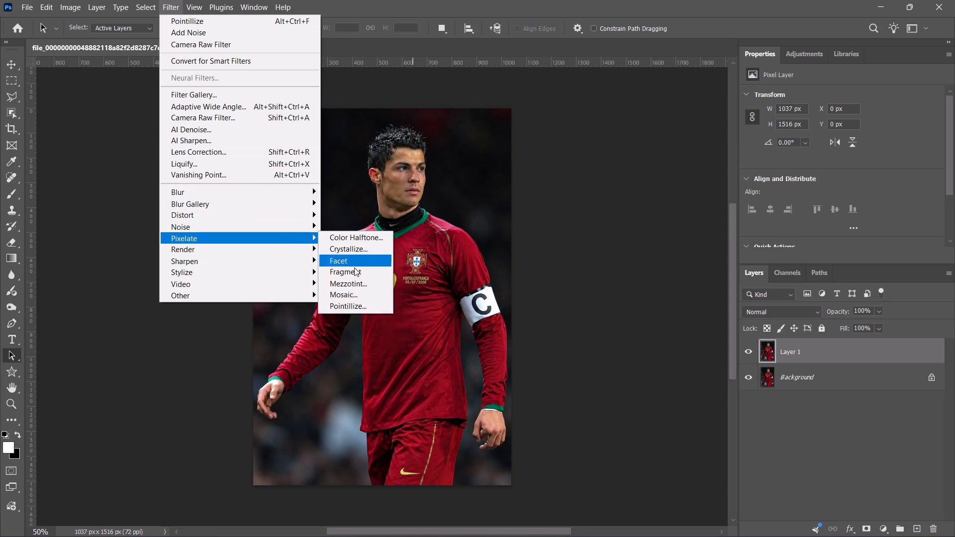
{"action": "left_click", "coordinate": [382, 310]}
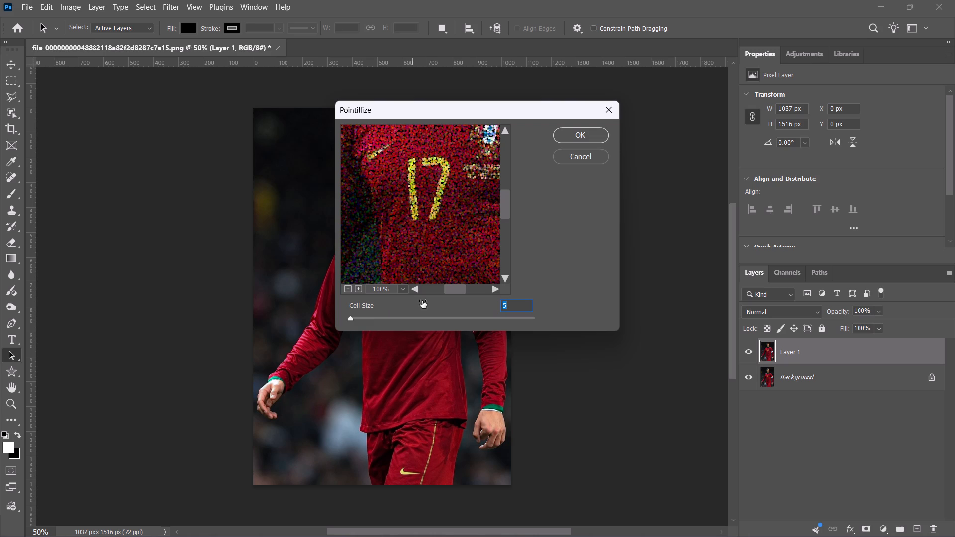
{"action": "left_click_drag", "start_coordinate": [351, 318], "coordinate": [331, 316]}
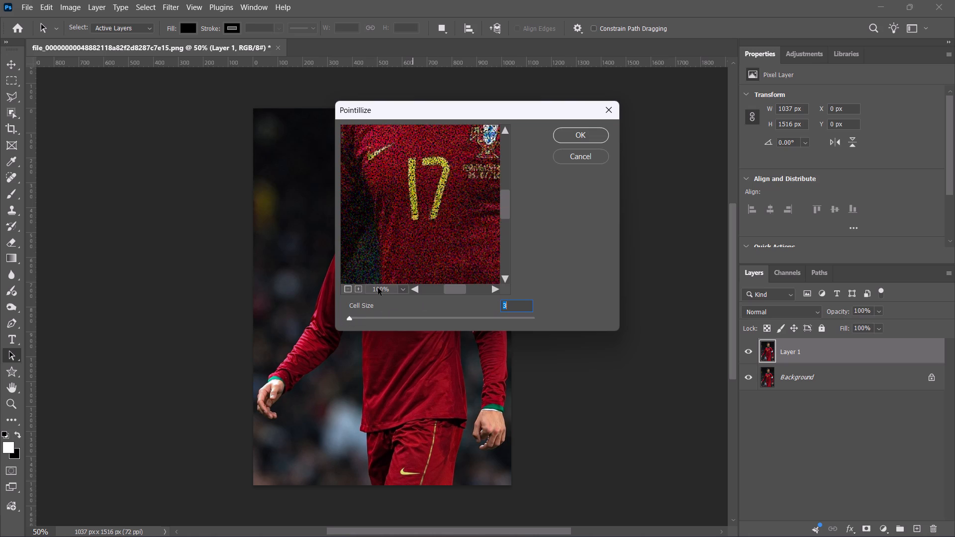
{"action": "left_click", "coordinate": [581, 131]}
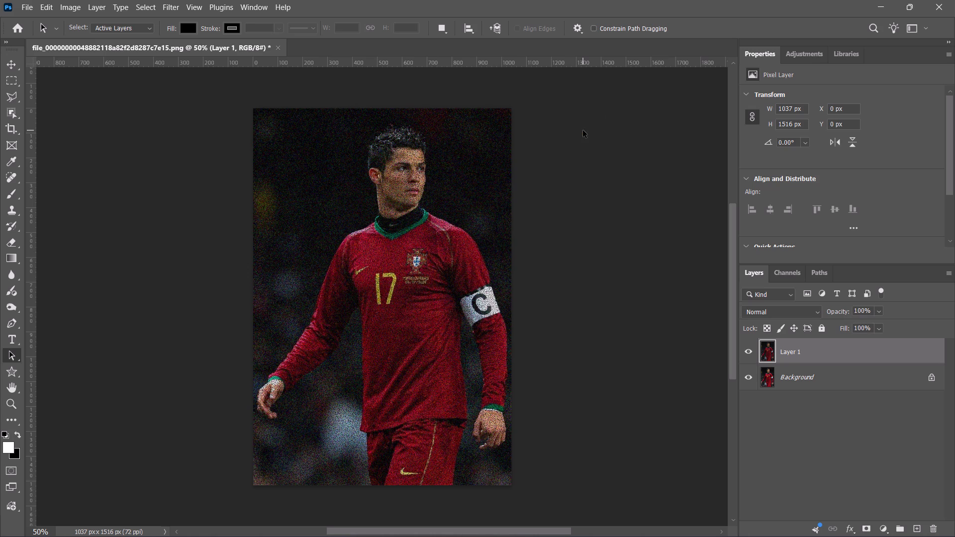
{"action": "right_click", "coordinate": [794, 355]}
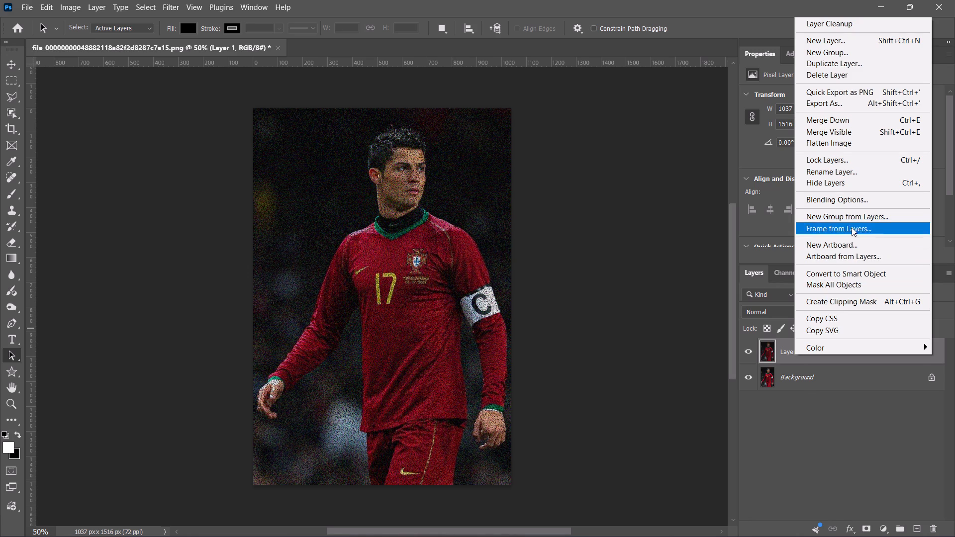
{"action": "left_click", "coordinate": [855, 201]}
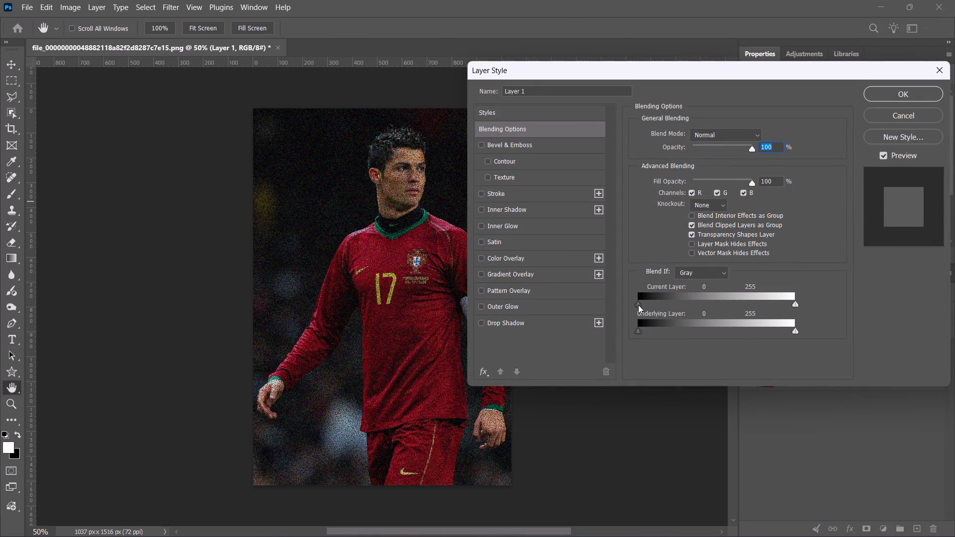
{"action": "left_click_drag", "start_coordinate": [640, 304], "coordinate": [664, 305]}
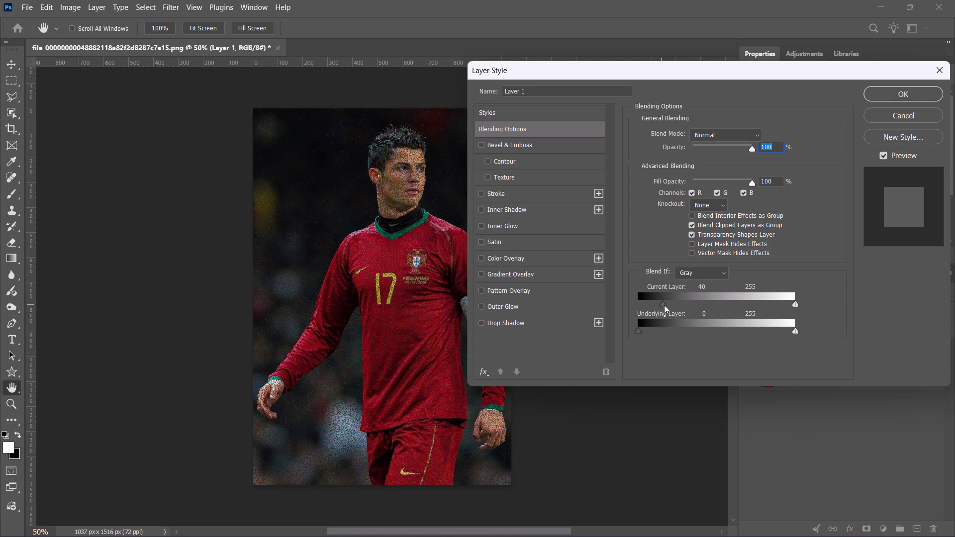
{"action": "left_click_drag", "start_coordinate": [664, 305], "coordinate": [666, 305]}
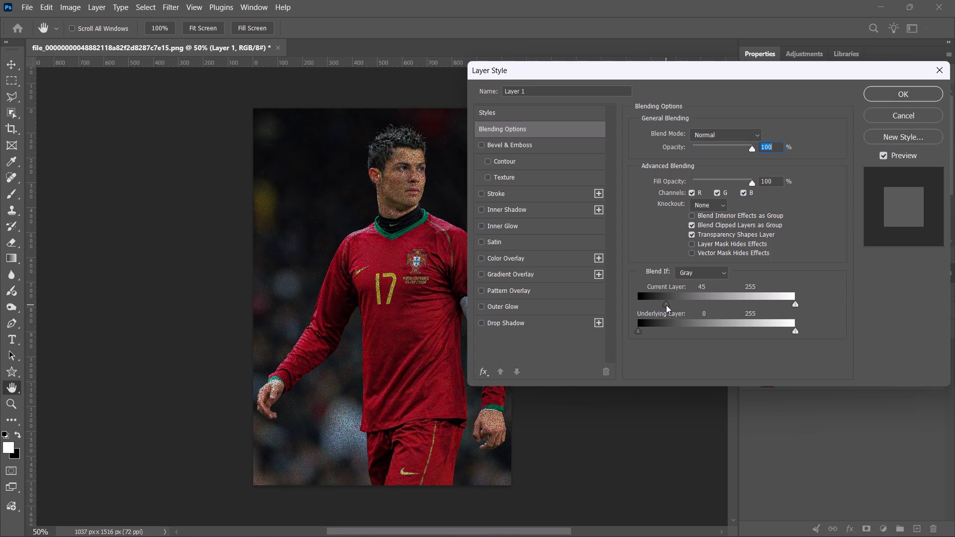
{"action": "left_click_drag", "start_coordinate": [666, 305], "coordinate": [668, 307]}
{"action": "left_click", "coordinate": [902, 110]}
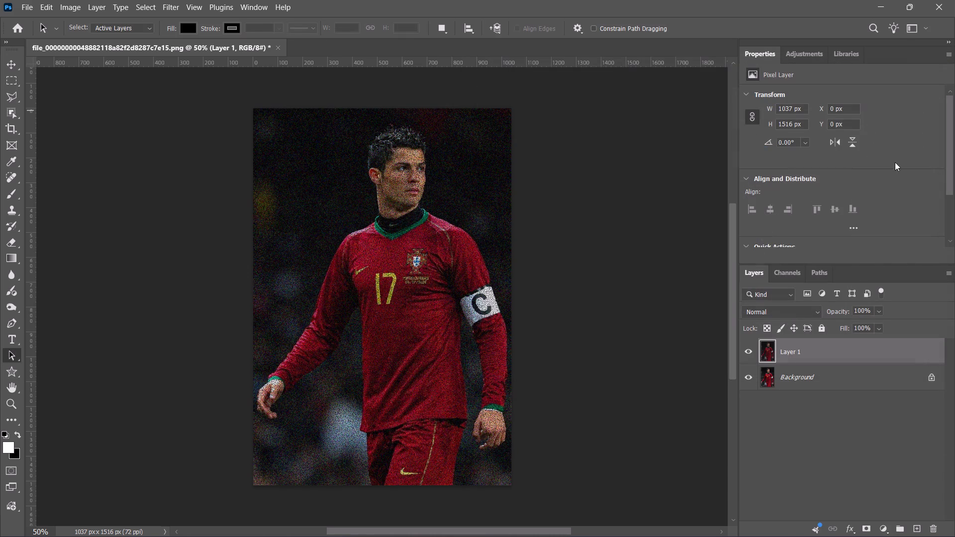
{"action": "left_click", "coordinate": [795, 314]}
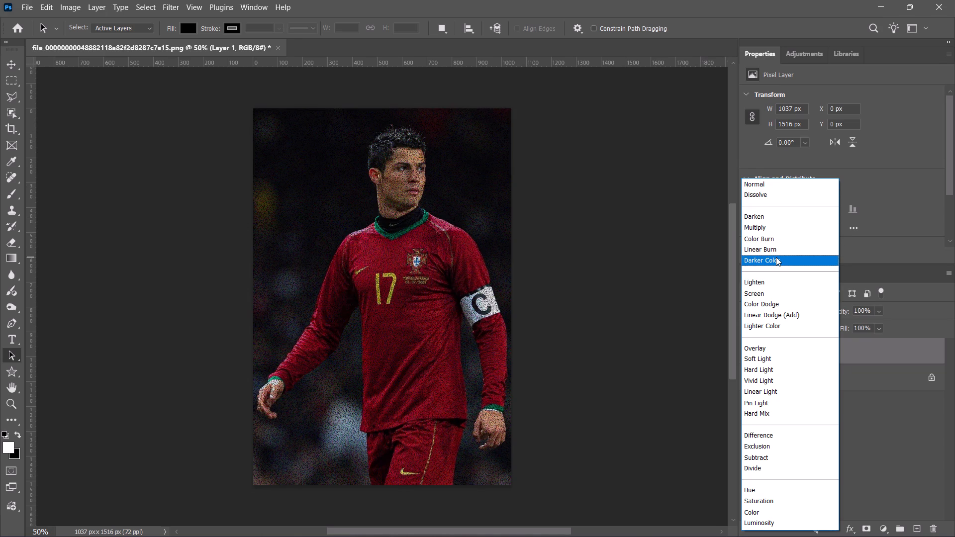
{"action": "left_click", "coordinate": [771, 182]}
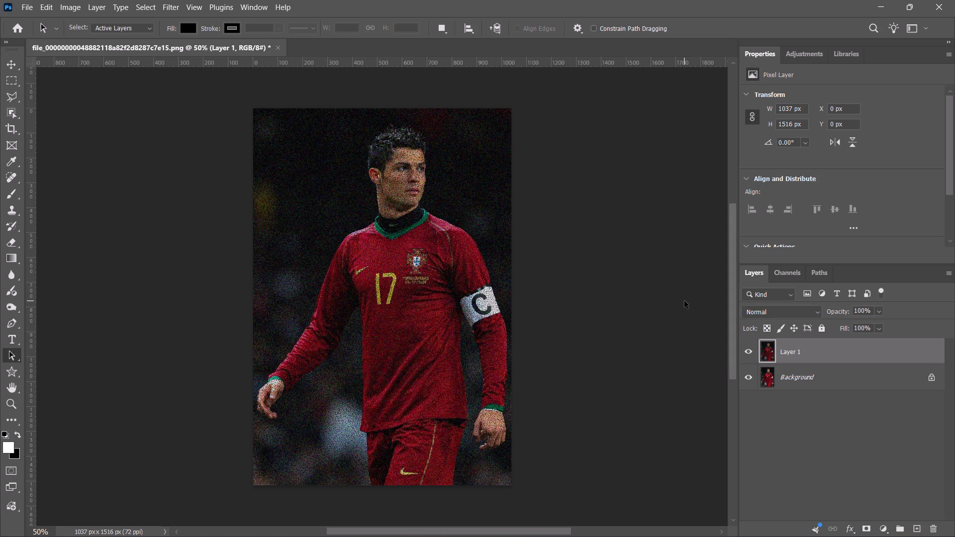
Delete the duplicate layer that carries the Pointillize filter.
{"action": "key", "text": "Delete"}
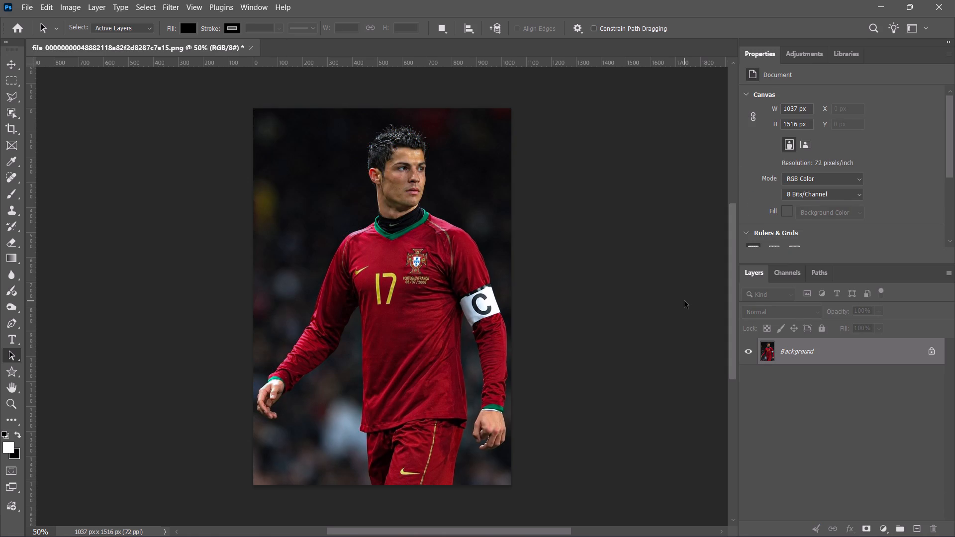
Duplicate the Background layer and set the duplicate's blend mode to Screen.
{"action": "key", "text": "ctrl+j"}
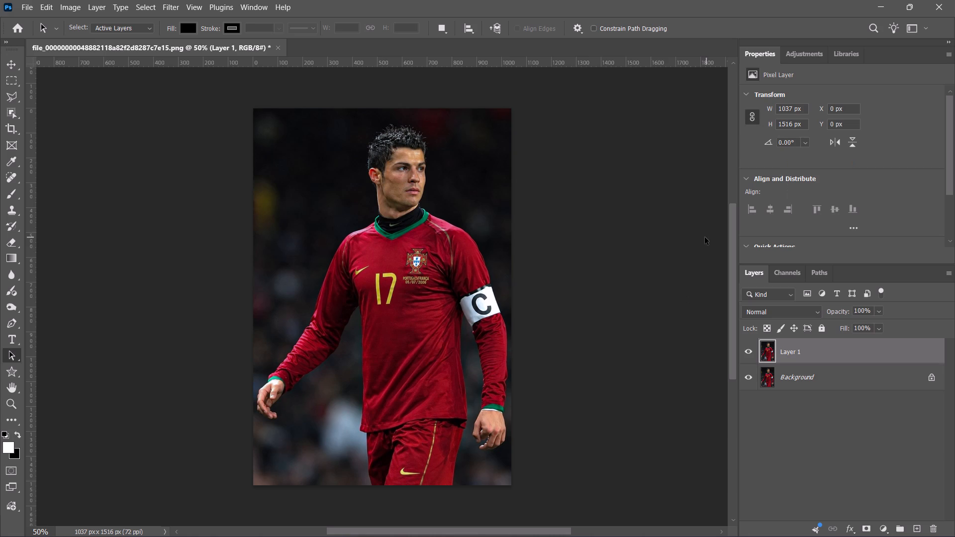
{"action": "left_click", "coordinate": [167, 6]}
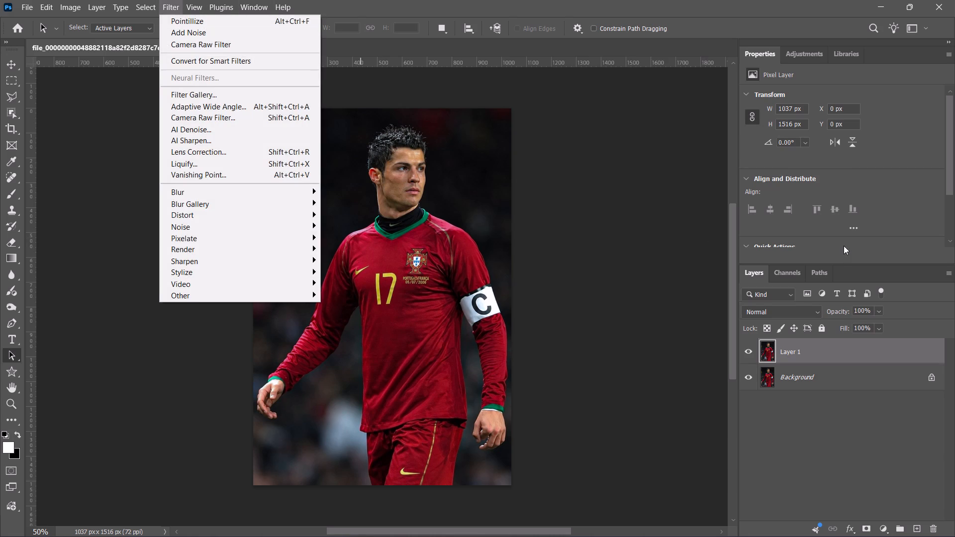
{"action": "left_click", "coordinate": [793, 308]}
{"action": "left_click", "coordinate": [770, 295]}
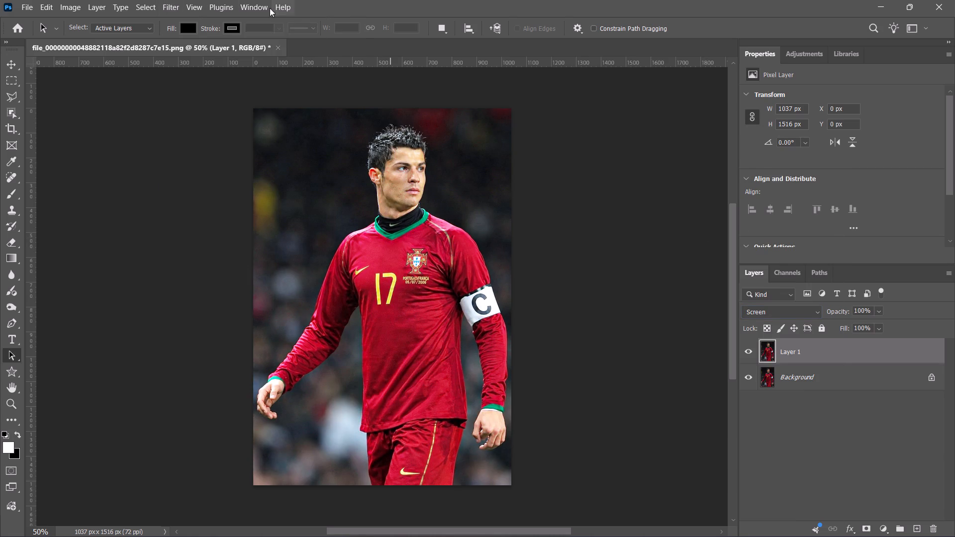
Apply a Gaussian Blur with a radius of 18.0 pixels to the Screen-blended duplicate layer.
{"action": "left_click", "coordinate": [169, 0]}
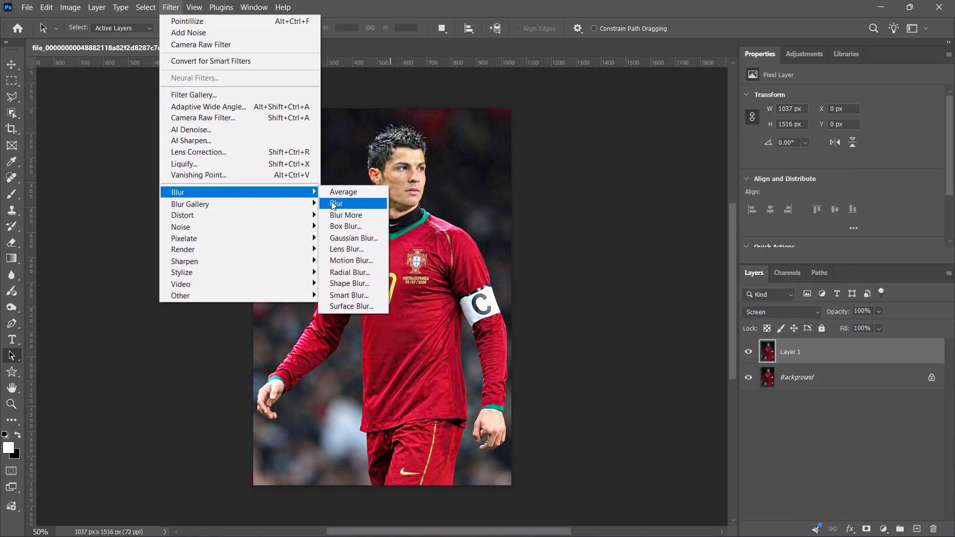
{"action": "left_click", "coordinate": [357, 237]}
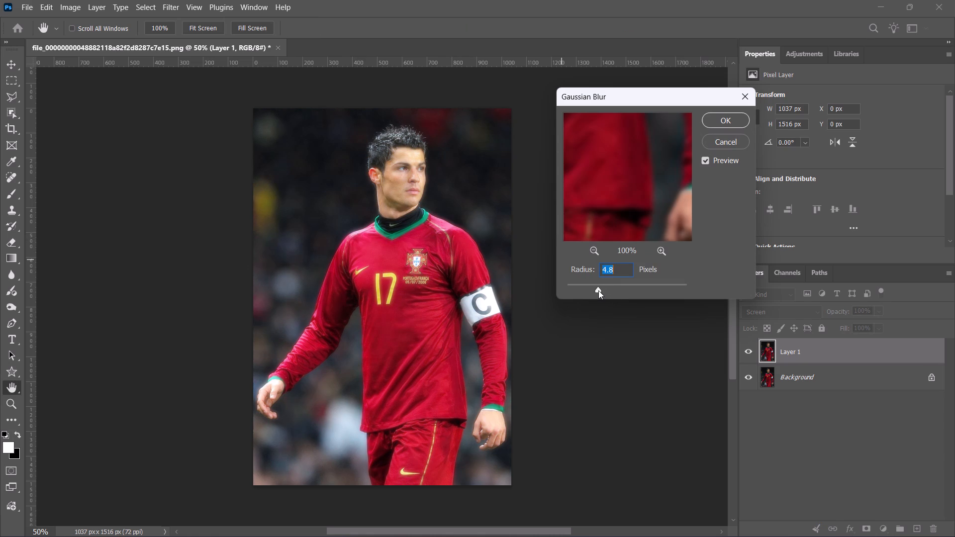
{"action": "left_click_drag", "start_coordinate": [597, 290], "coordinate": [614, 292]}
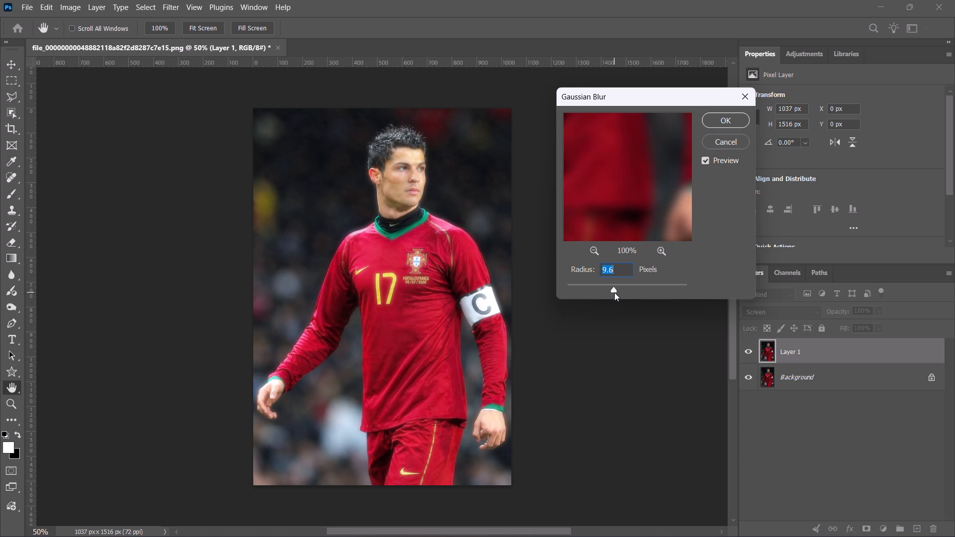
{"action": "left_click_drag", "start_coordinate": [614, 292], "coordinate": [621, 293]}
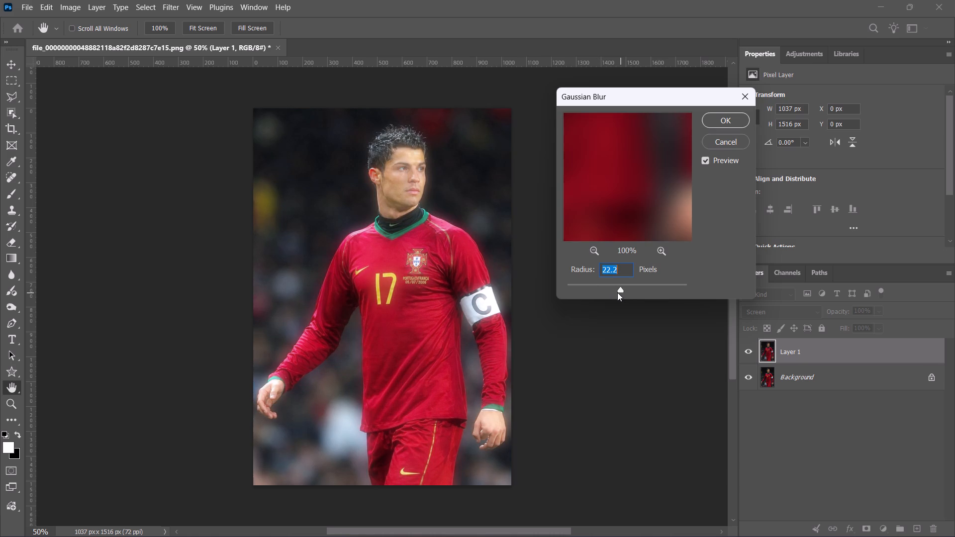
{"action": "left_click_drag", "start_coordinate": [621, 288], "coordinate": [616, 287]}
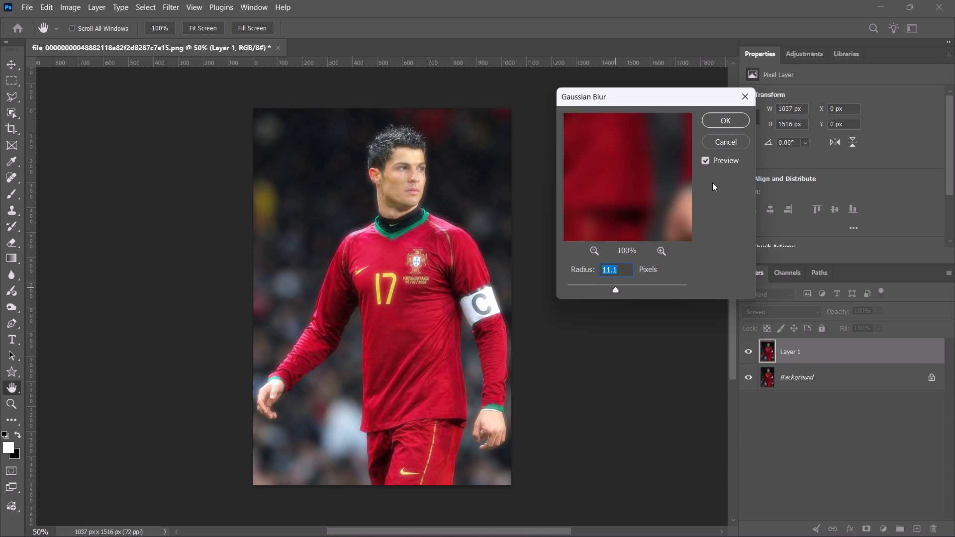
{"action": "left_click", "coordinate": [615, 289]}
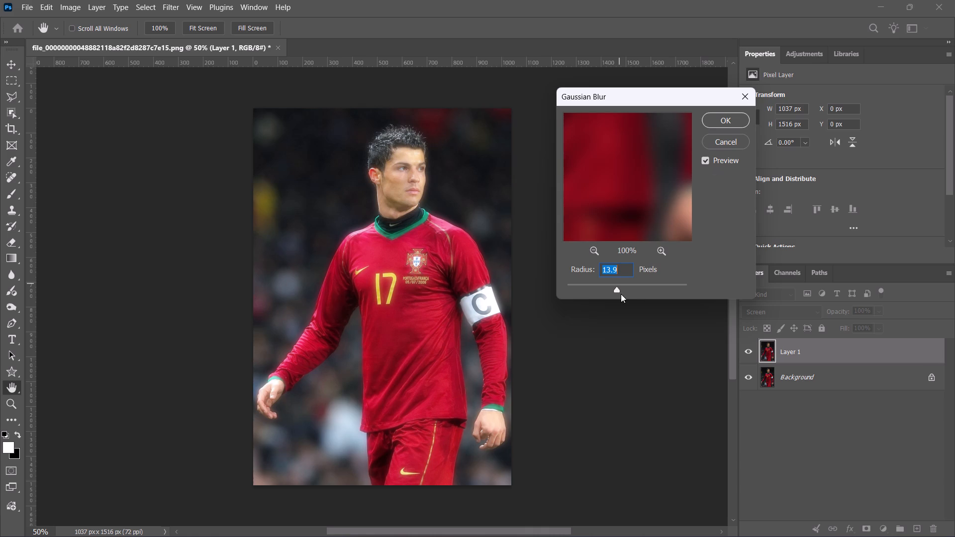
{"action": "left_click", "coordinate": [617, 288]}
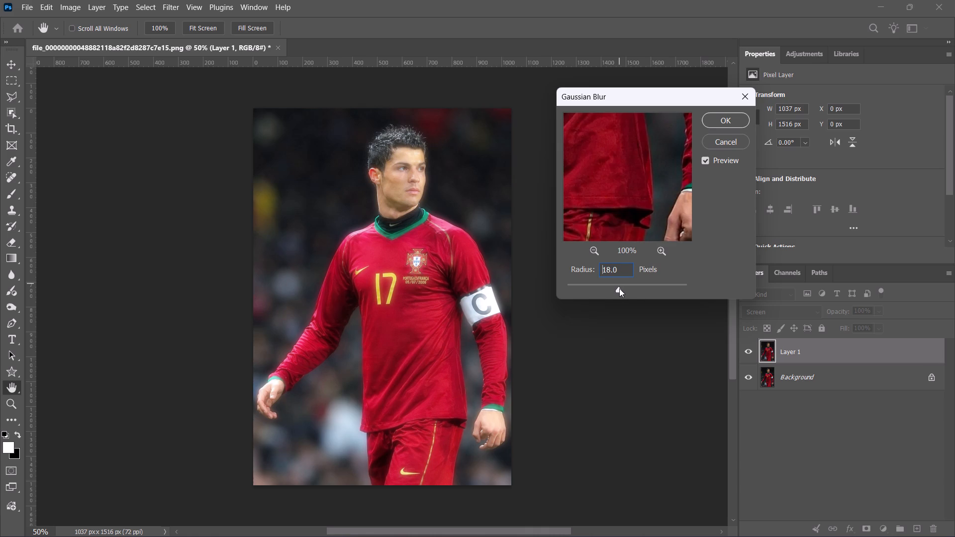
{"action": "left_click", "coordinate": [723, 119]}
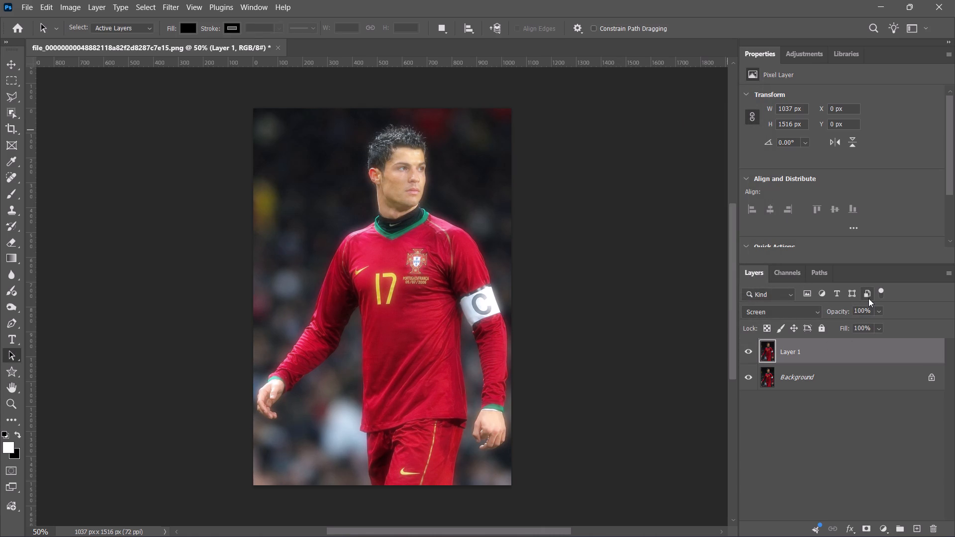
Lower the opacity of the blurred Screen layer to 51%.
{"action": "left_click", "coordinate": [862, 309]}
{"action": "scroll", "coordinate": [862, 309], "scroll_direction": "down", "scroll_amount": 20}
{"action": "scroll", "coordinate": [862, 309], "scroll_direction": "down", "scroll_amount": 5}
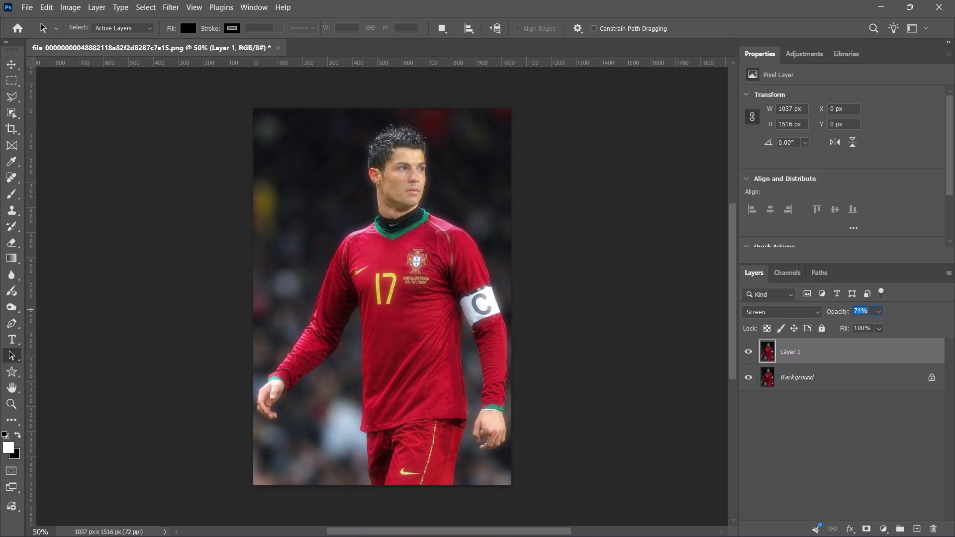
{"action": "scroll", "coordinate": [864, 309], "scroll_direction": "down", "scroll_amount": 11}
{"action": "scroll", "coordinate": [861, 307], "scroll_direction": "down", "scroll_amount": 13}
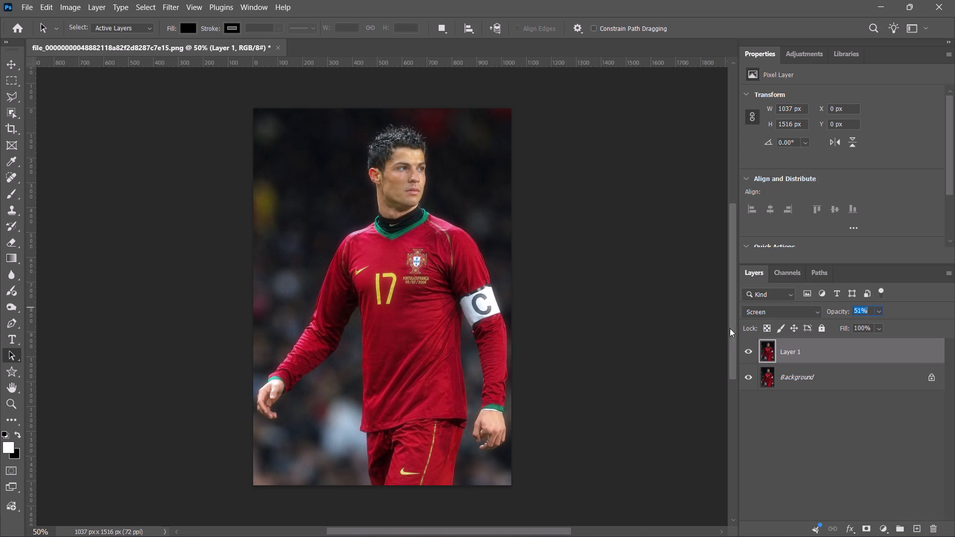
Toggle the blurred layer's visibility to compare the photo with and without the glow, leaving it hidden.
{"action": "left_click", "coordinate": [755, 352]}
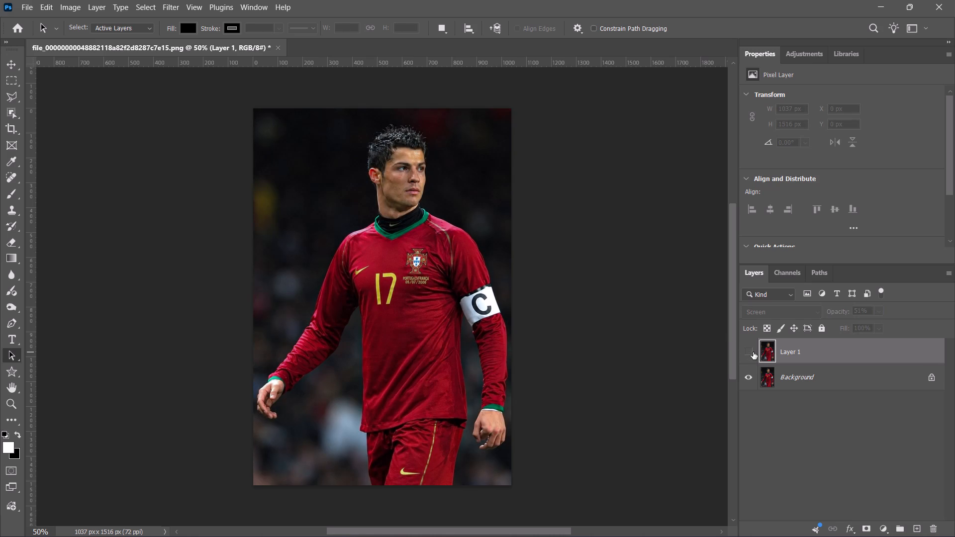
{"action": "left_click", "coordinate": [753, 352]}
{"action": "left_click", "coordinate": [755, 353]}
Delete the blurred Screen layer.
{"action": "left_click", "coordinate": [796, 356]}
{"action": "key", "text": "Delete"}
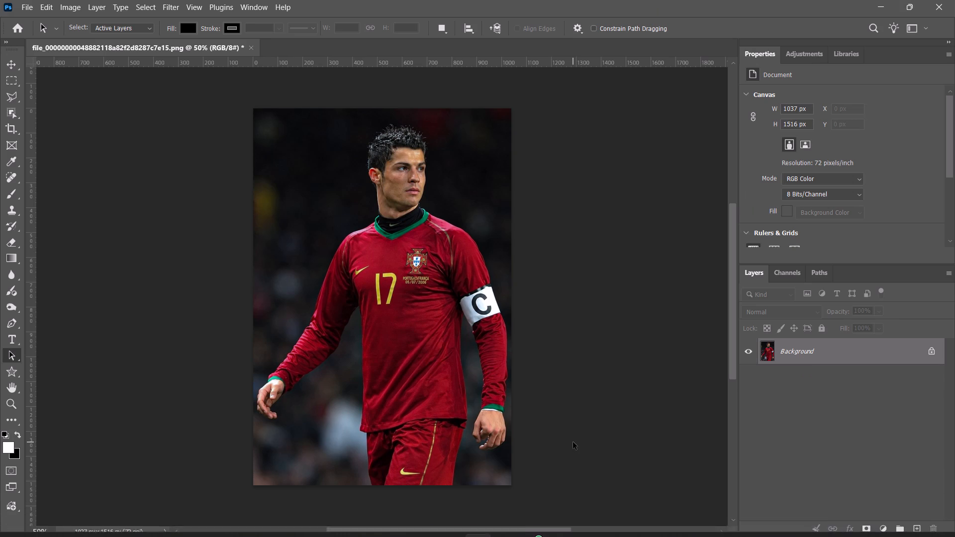
Place Texturelabs_Grunge_265XL.jpg from the textures folder inside Desktop > materials in File Explorer onto the photo in Photoshop.
{"action": "key", "text": "super+e"}
{"action": "left_click", "coordinate": [70, 179]}
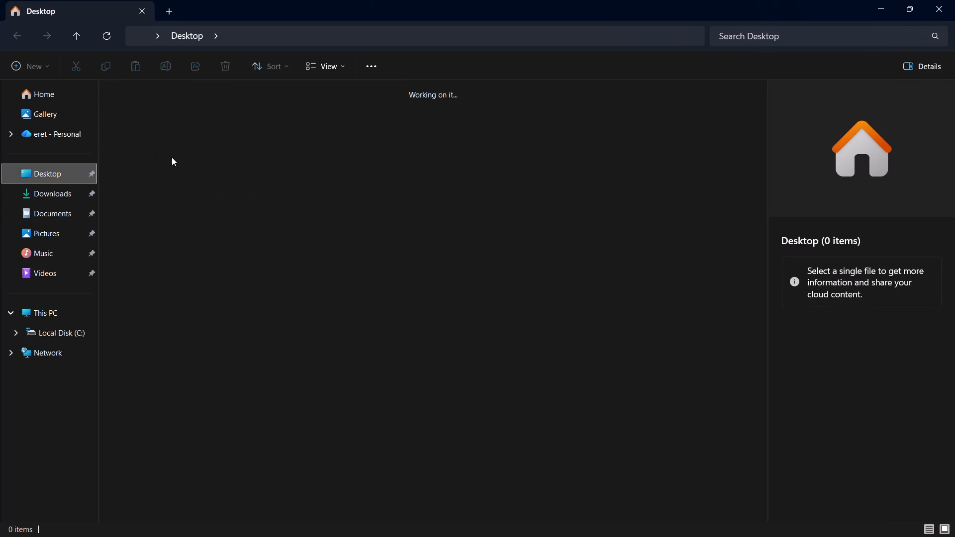
{"action": "double_click", "coordinate": [364, 114]}
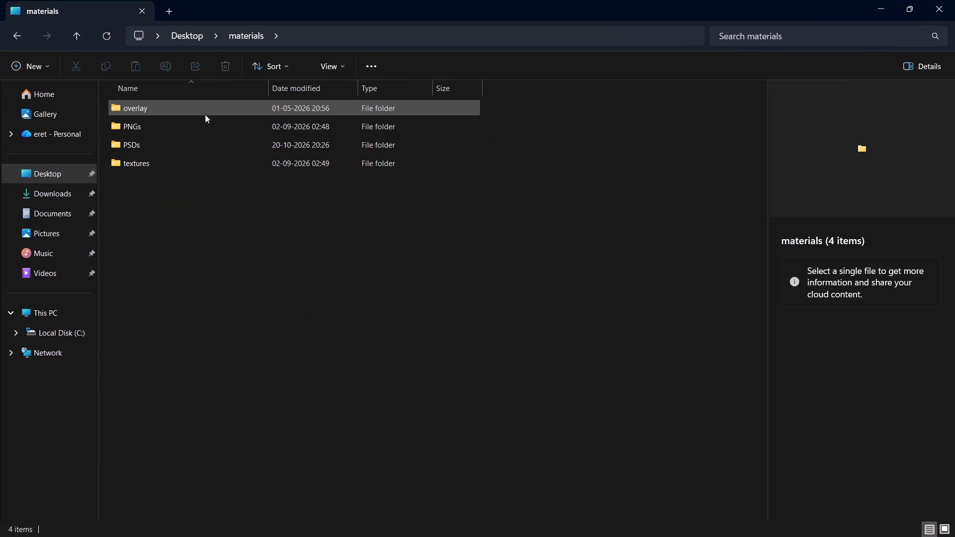
{"action": "double_click", "coordinate": [205, 114]}
{"action": "left_click", "coordinate": [17, 41]}
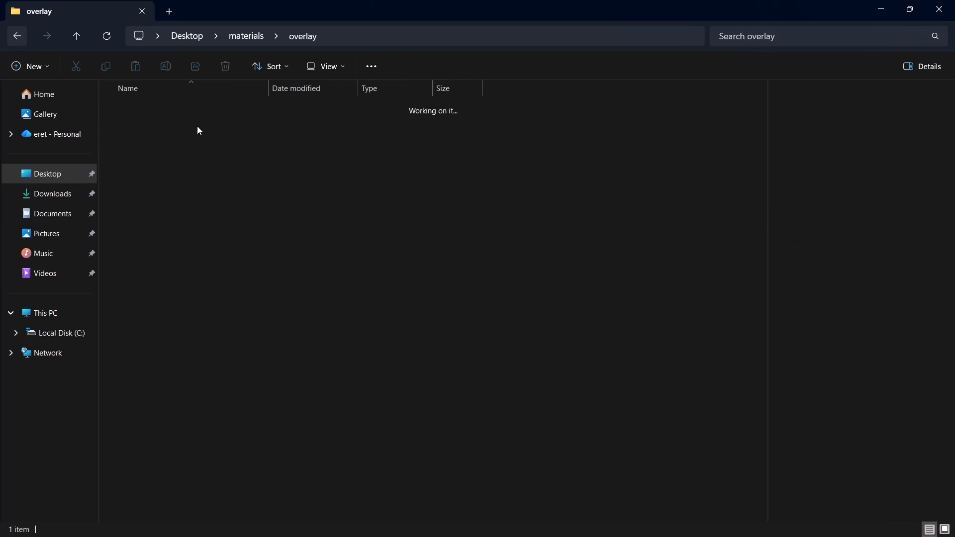
{"action": "double_click", "coordinate": [149, 164]}
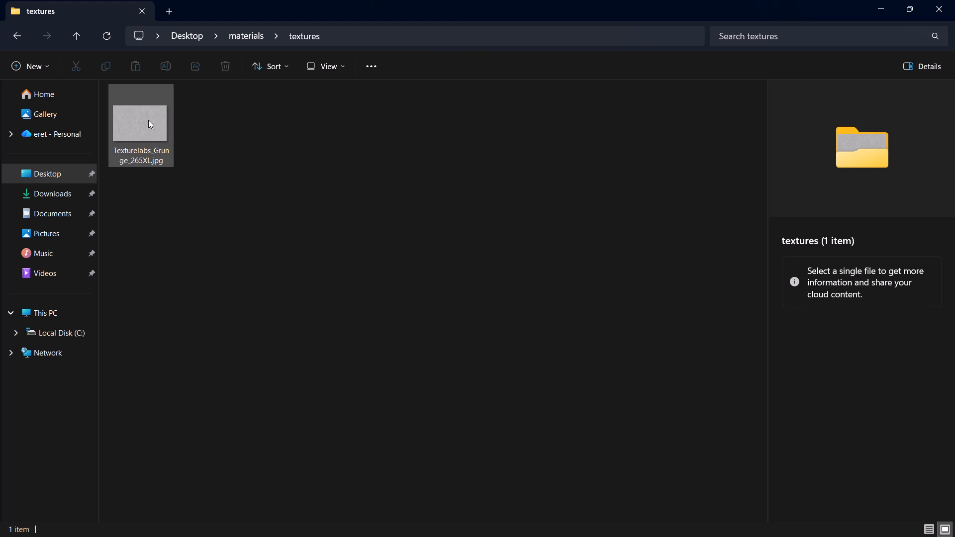
{"action": "left_click_drag", "start_coordinate": [144, 127], "coordinate": [473, 533]}
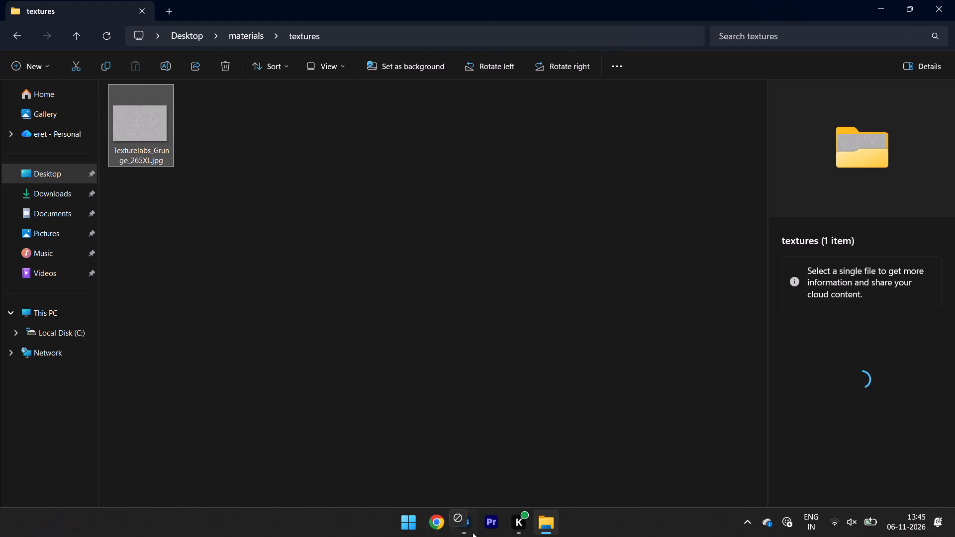
{"action": "left_click_drag", "start_coordinate": [473, 533], "coordinate": [392, 294]}
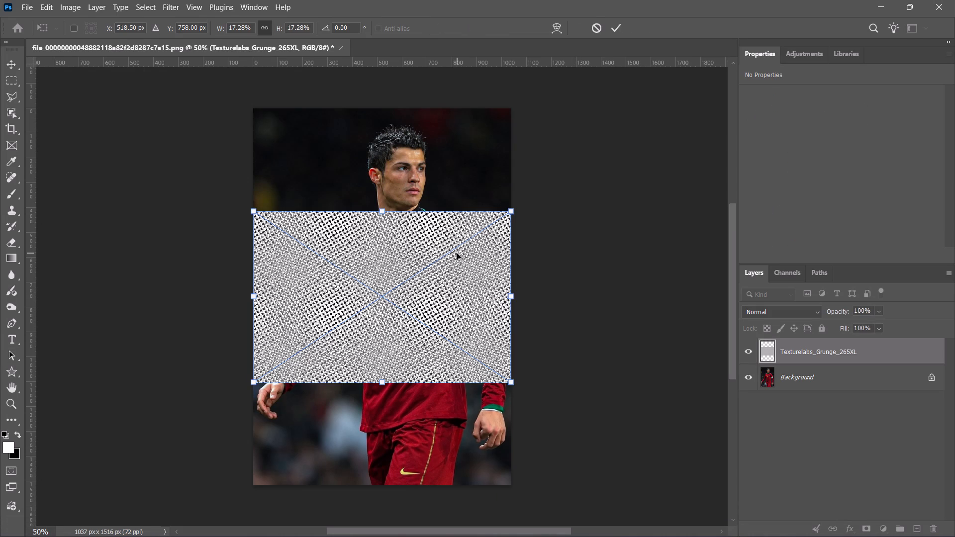
Rotate the grunge texture 90°, align it to the canvas's upper-left corner and scale it to 26.20% so it covers the photo.
{"action": "left_click_drag", "start_coordinate": [523, 297], "coordinate": [407, 400]}
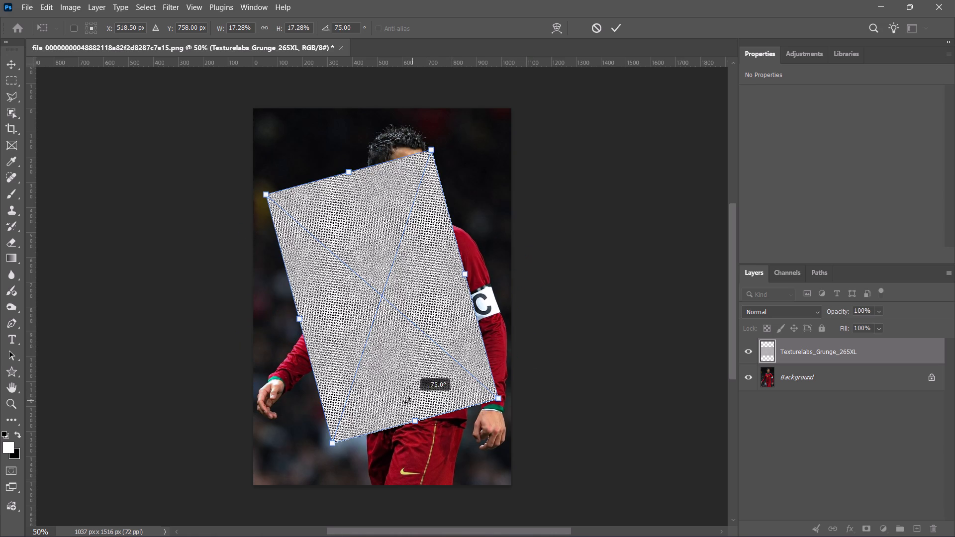
{"action": "left_click_drag", "start_coordinate": [407, 400], "coordinate": [373, 402]}
{"action": "left_click_drag", "start_coordinate": [388, 281], "coordinate": [350, 220]}
{"action": "left_click_drag", "start_coordinate": [422, 368], "coordinate": [505, 458]}
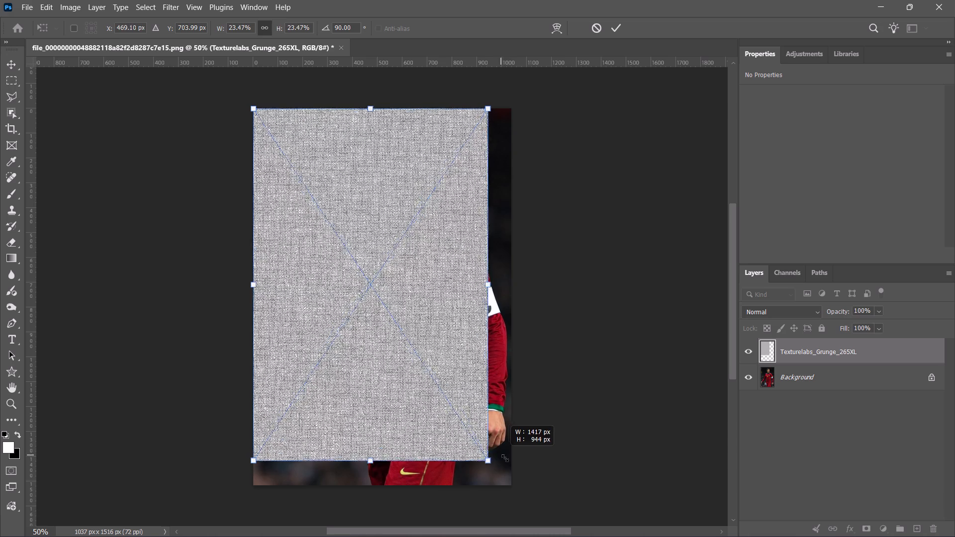
{"action": "left_click_drag", "start_coordinate": [505, 458], "coordinate": [535, 485]}
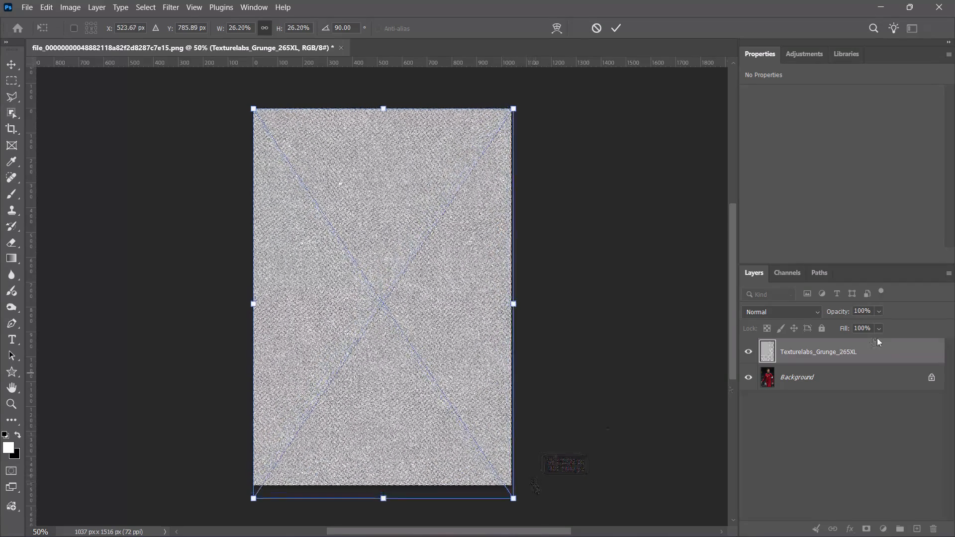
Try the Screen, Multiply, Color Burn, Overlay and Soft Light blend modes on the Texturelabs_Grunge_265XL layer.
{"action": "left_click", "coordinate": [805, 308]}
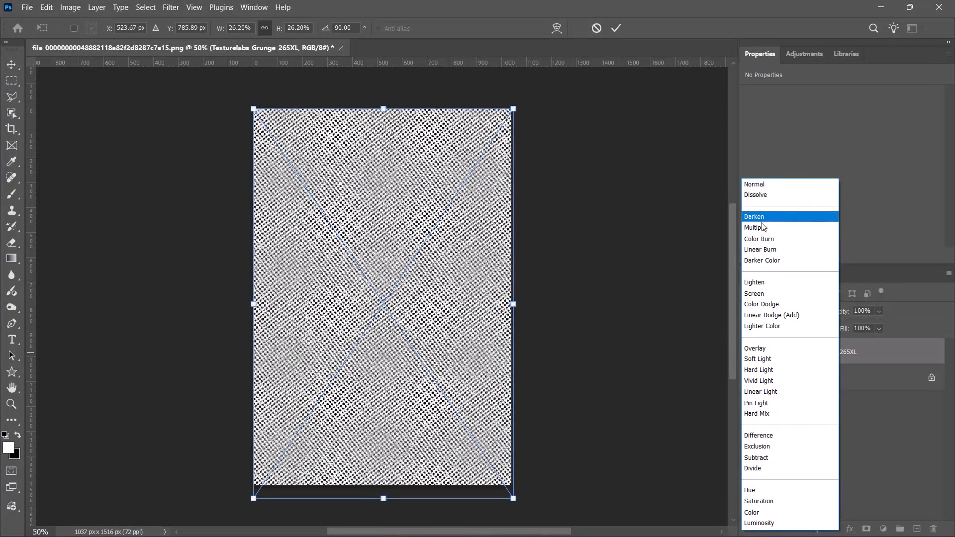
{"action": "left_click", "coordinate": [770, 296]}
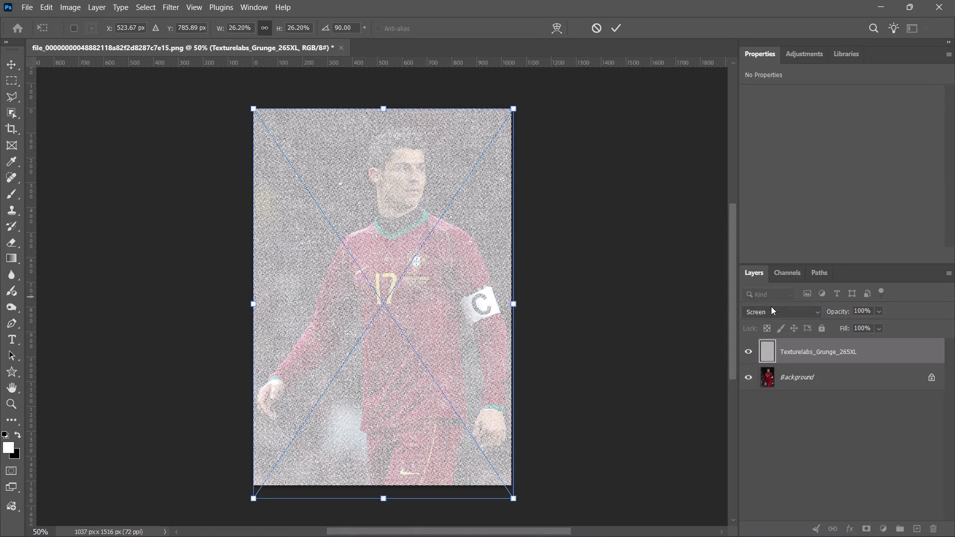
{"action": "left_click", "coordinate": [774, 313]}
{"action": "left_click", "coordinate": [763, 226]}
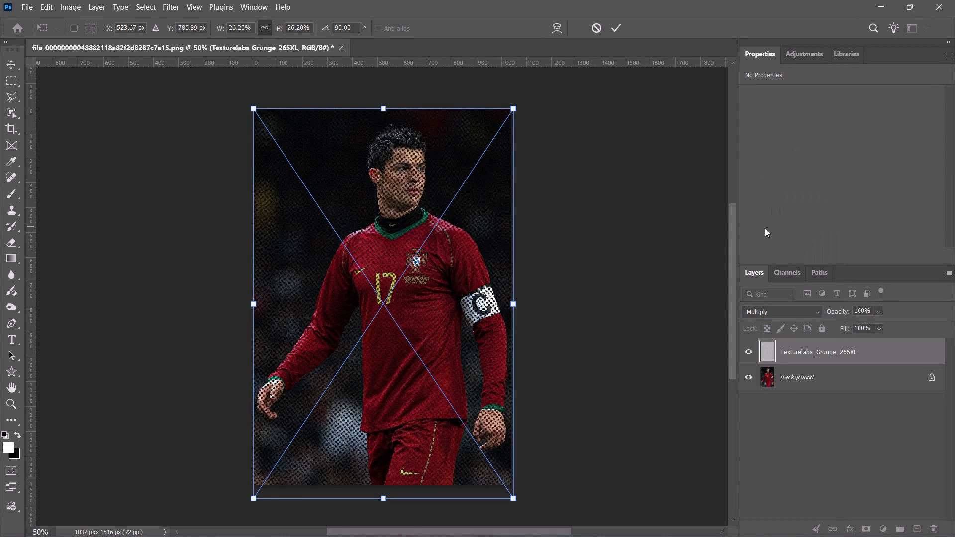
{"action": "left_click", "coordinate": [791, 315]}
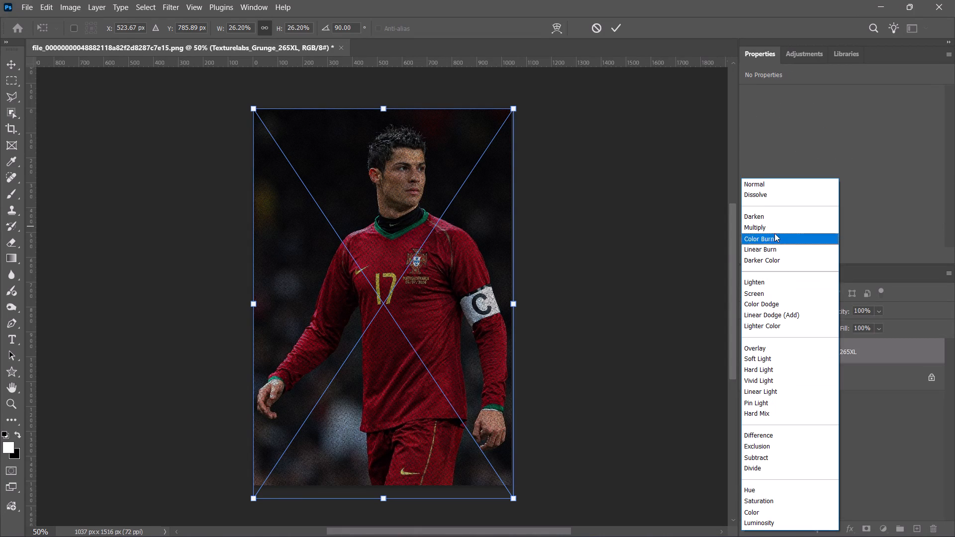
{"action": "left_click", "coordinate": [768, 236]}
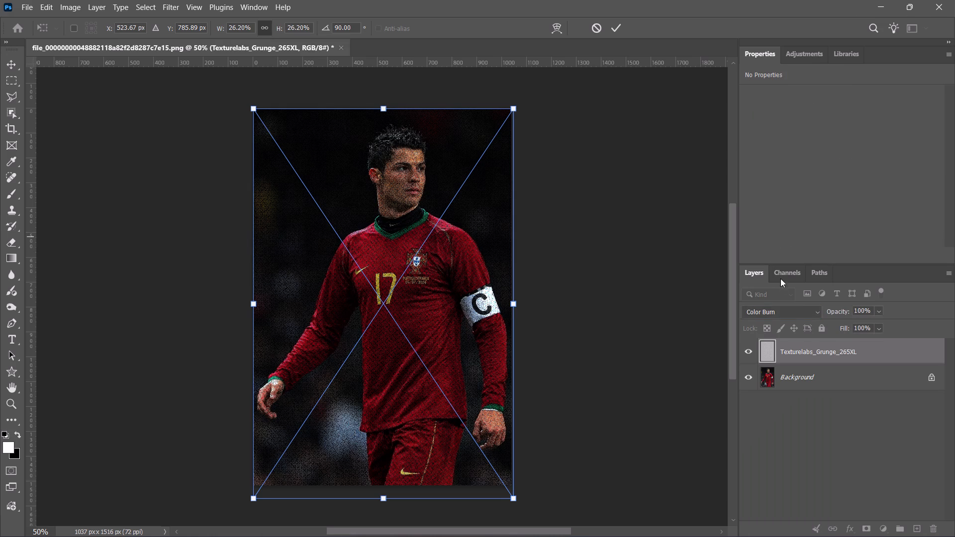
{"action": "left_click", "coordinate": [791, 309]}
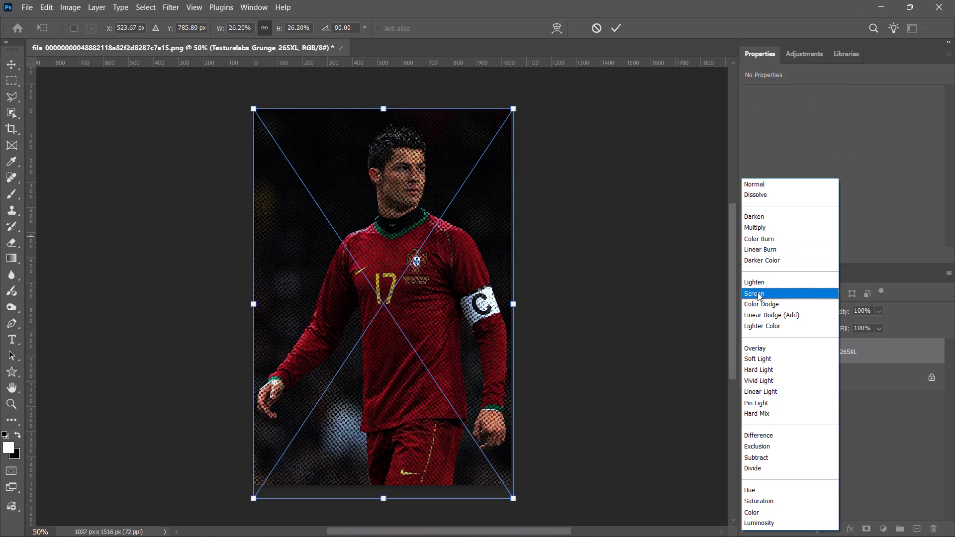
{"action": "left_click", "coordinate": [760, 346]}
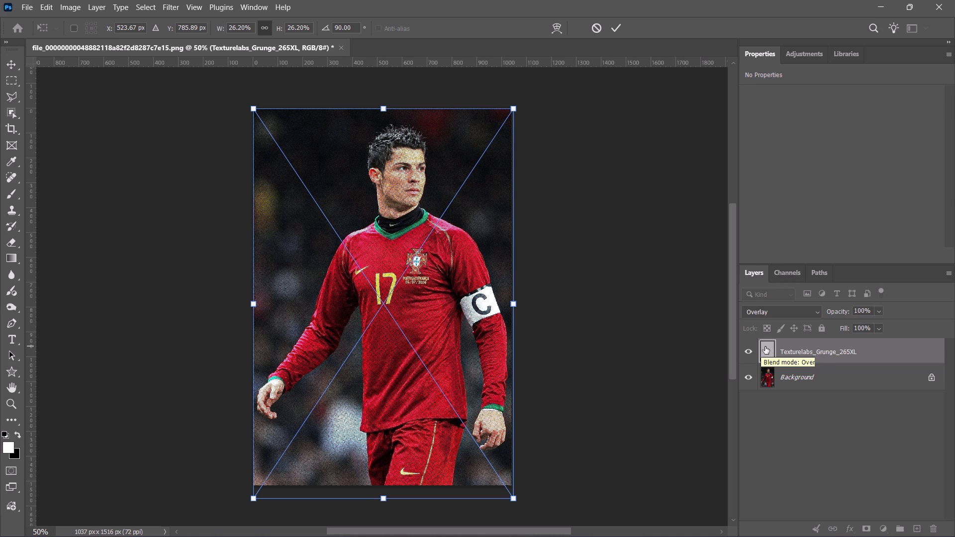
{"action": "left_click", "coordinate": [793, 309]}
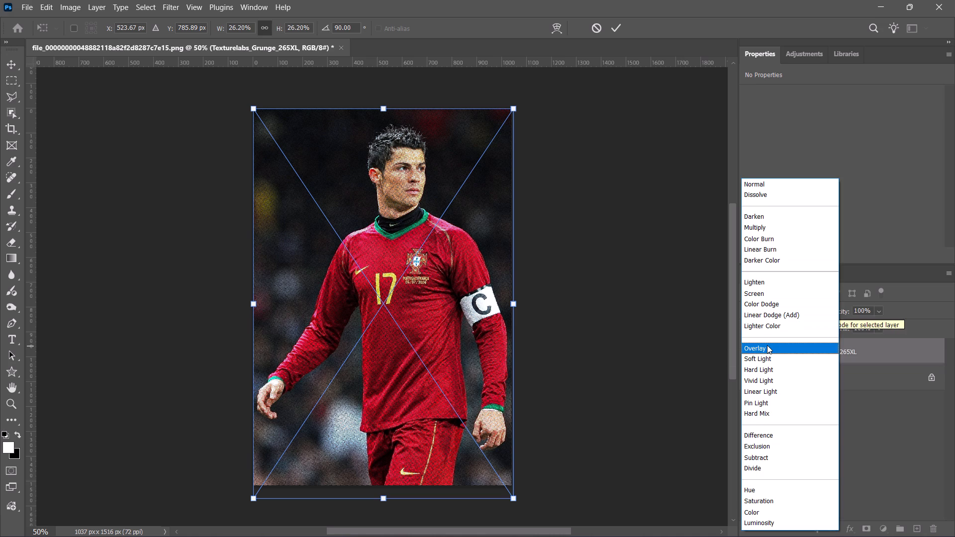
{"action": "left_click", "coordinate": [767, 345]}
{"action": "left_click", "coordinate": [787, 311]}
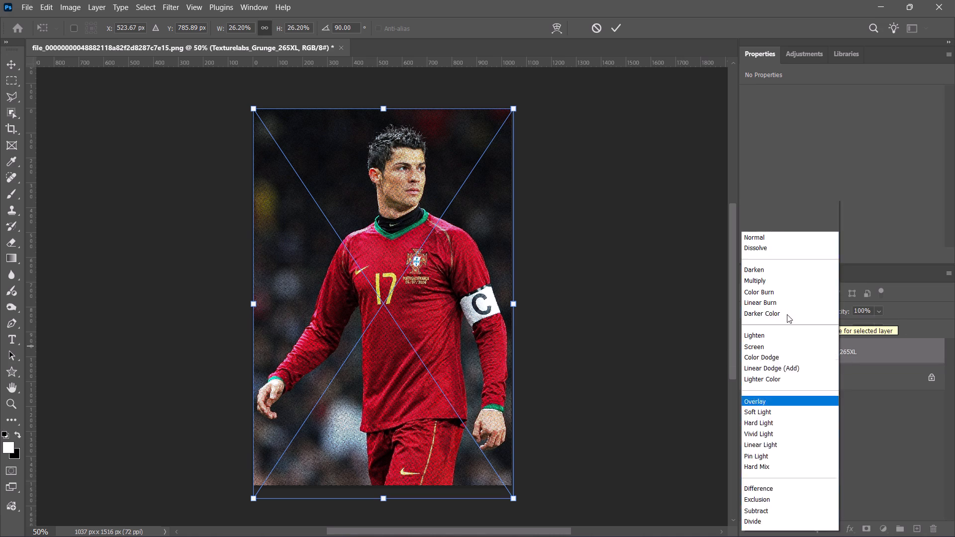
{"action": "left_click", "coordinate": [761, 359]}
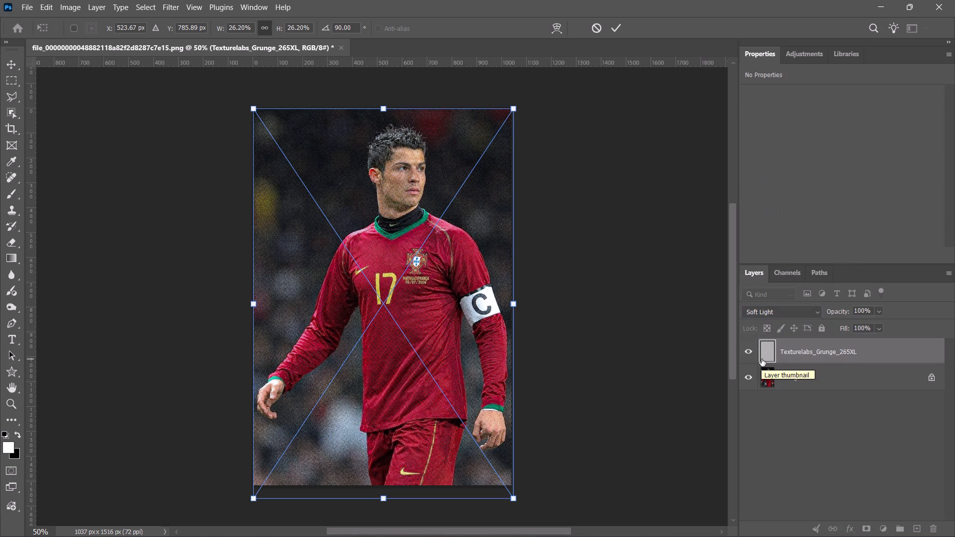
Hide the Texturelabs_Grunge_265XL layer and delete it.
{"action": "left_click", "coordinate": [749, 351]}
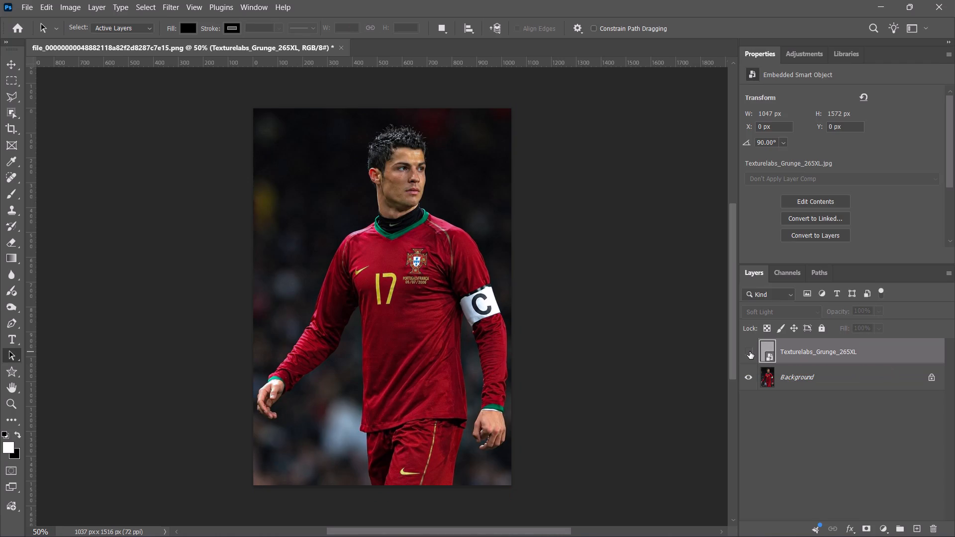
{"action": "left_click", "coordinate": [822, 354]}
{"action": "key", "text": "Delete"}
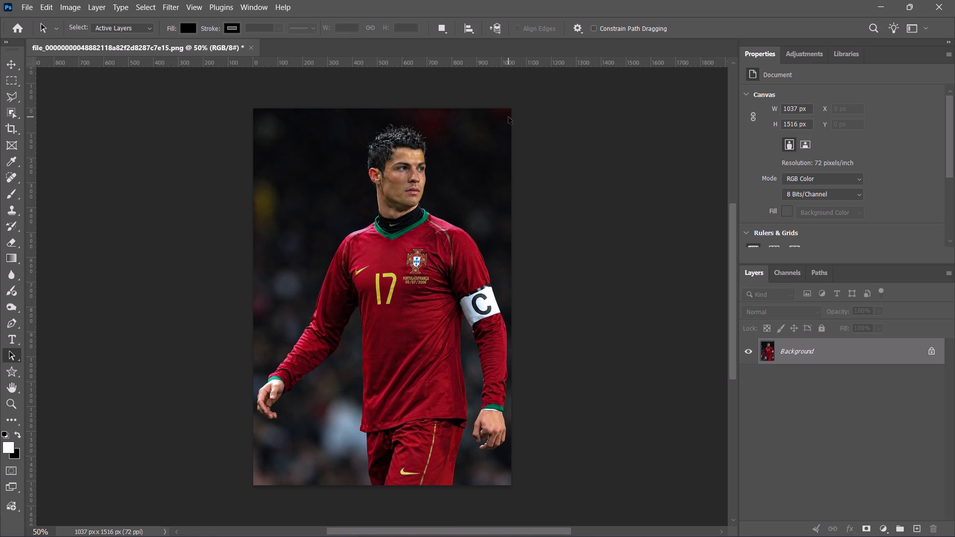
Save a full-screen screenshot of the photo open in Photoshop.
{"action": "key", "text": "super+Print"}
{"action": "left_click", "coordinate": [440, 514]}
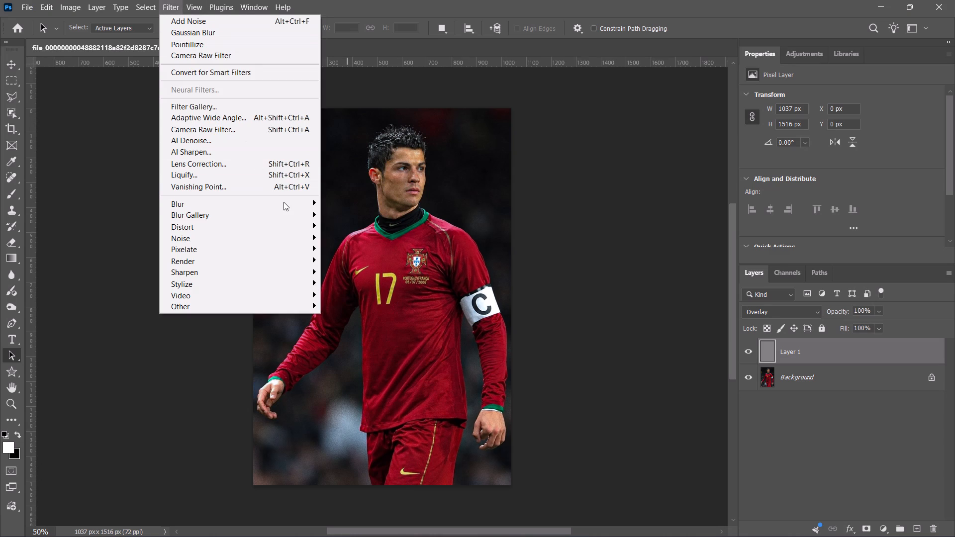
{"action": "left_click", "coordinate": [359, 249]}
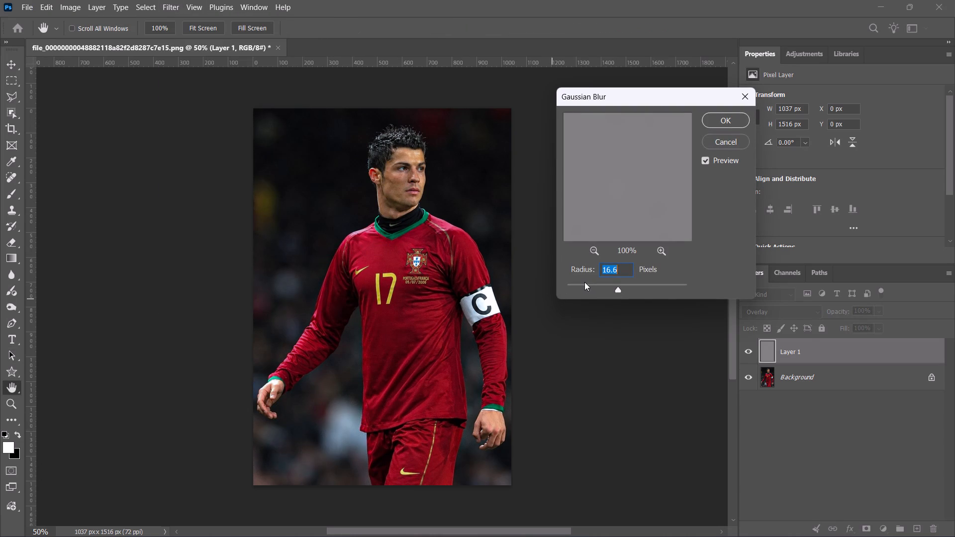
{"action": "key", "text": "alt+Tab"}
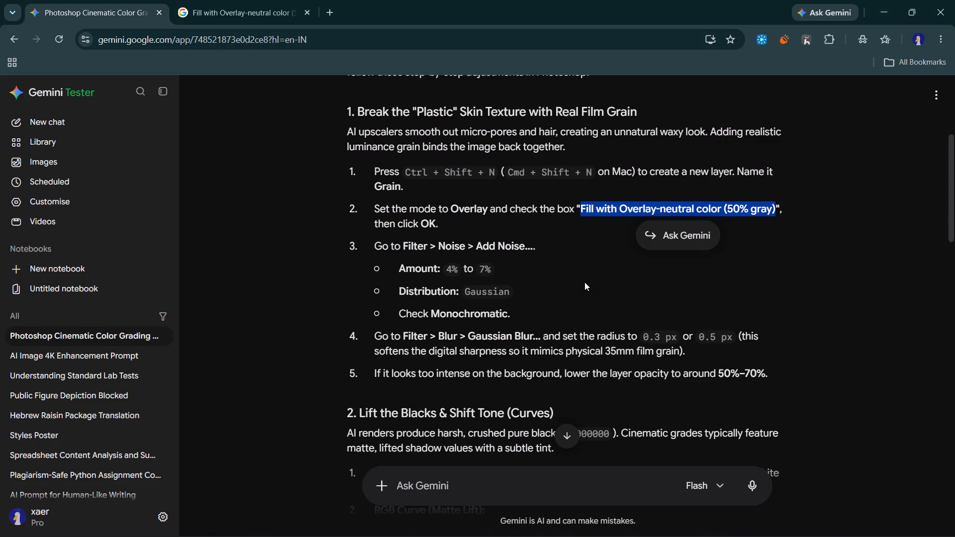
{"action": "key", "text": "alt+Tab"}
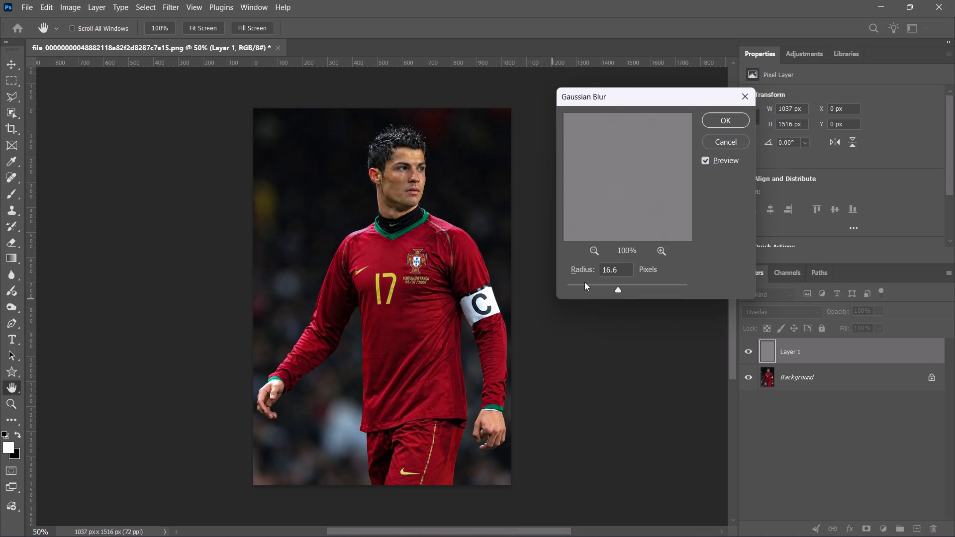
{"action": "type", "text": "0."}
{"action": "left_click_drag", "start_coordinate": [630, 269], "coordinate": [567, 271]}
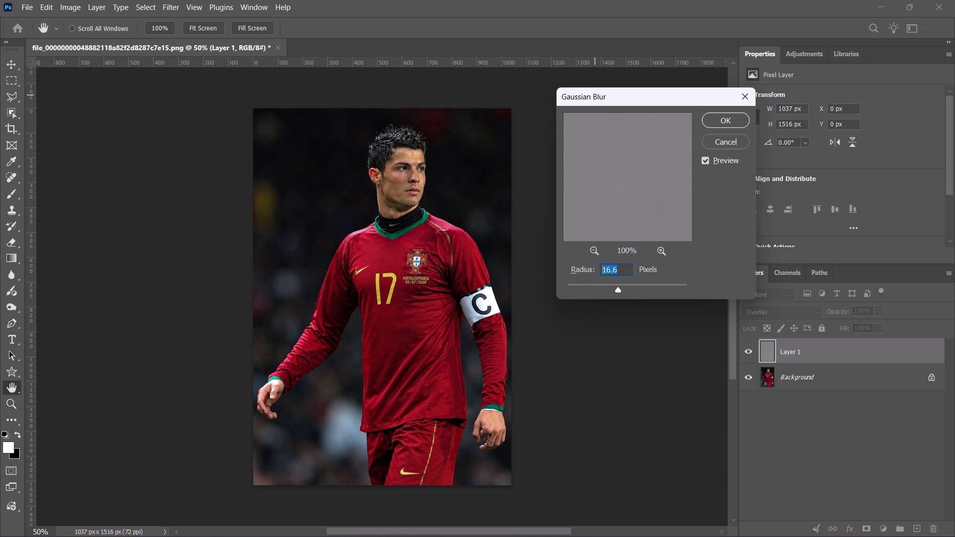
{"action": "key", "text": "0"}
{"action": "key", "text": "period"}
{"action": "key", "text": "5"}
{"action": "key", "text": "BackSpace"}
{"action": "key", "text": "3"}
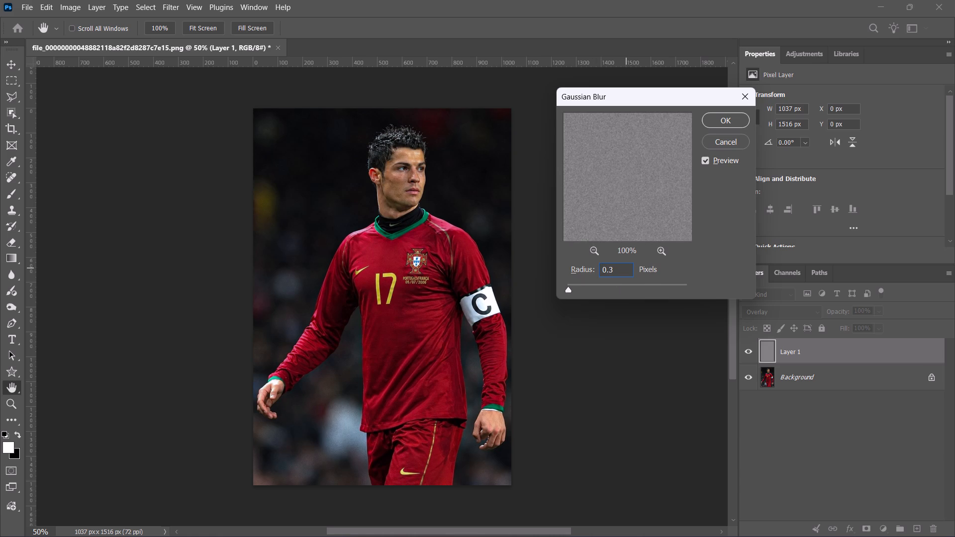
{"action": "key", "text": "BackSpace"}
{"action": "key", "text": "4"}
{"action": "left_click", "coordinate": [726, 124]}
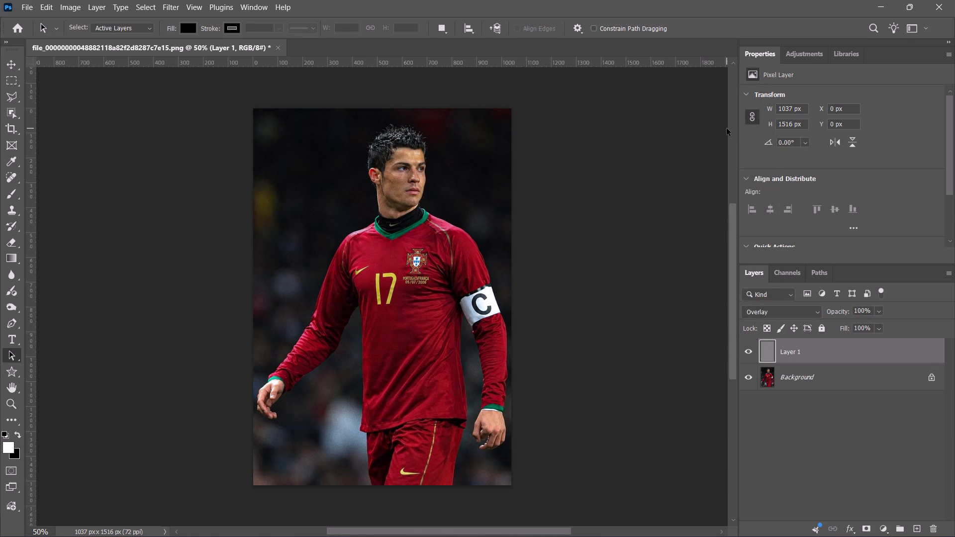
Preview alternative blend modes such as Screen for the grain layer.
{"action": "left_click", "coordinate": [858, 310]}
{"action": "left_click", "coordinate": [812, 310]}
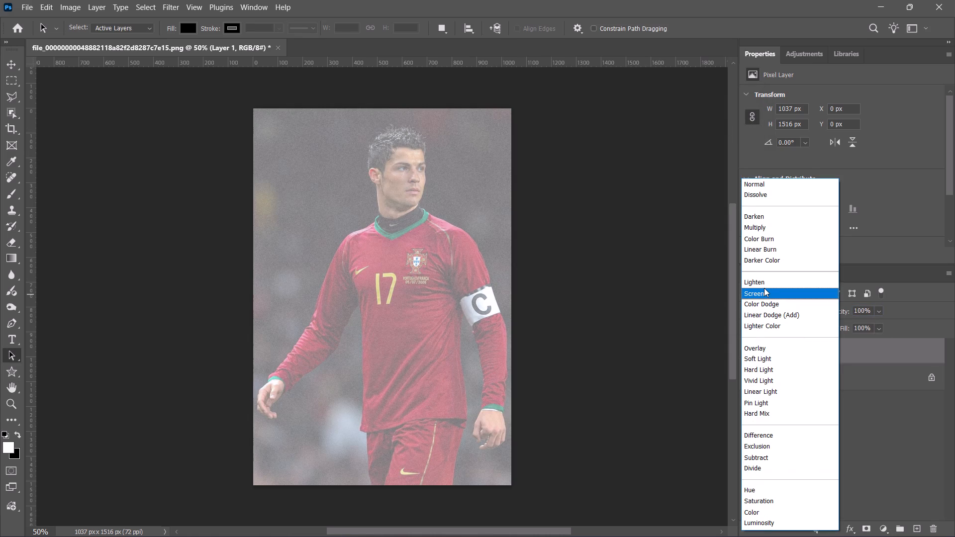
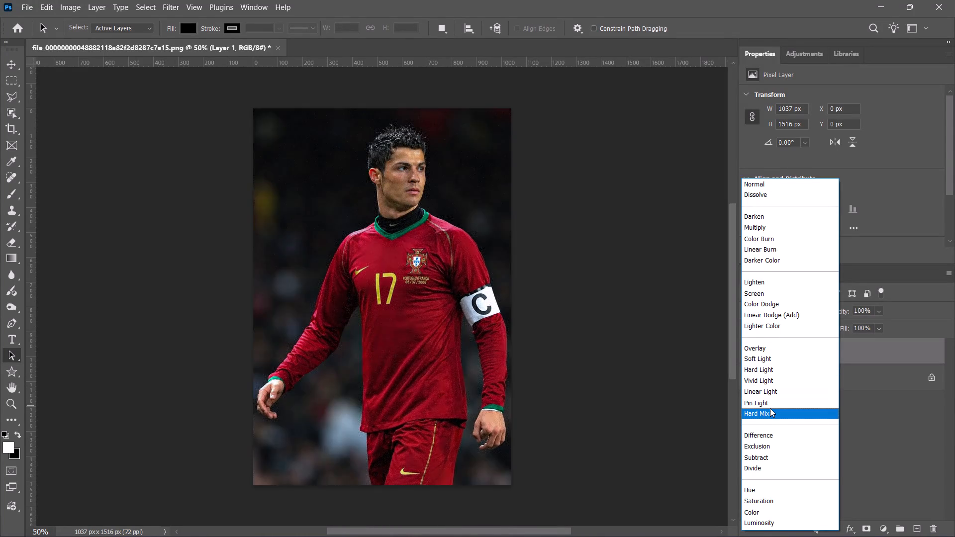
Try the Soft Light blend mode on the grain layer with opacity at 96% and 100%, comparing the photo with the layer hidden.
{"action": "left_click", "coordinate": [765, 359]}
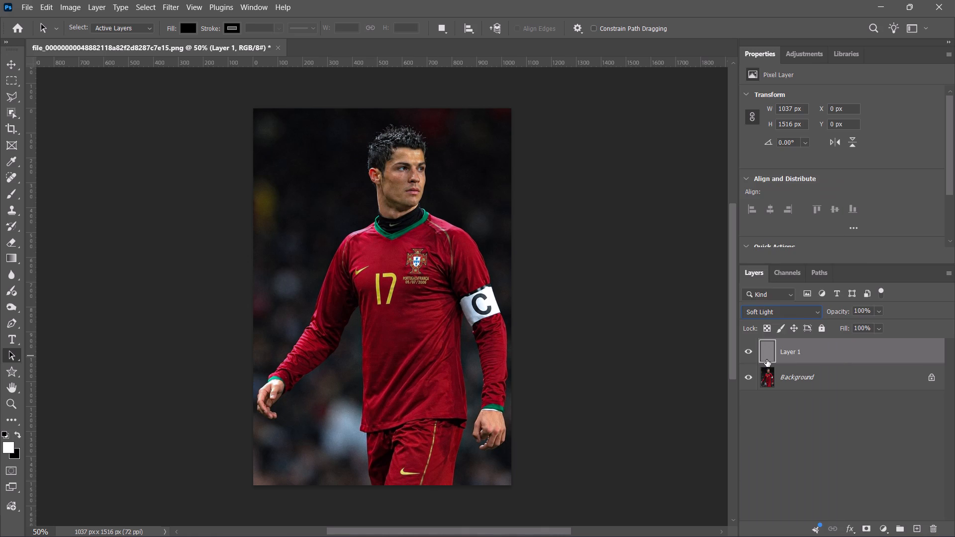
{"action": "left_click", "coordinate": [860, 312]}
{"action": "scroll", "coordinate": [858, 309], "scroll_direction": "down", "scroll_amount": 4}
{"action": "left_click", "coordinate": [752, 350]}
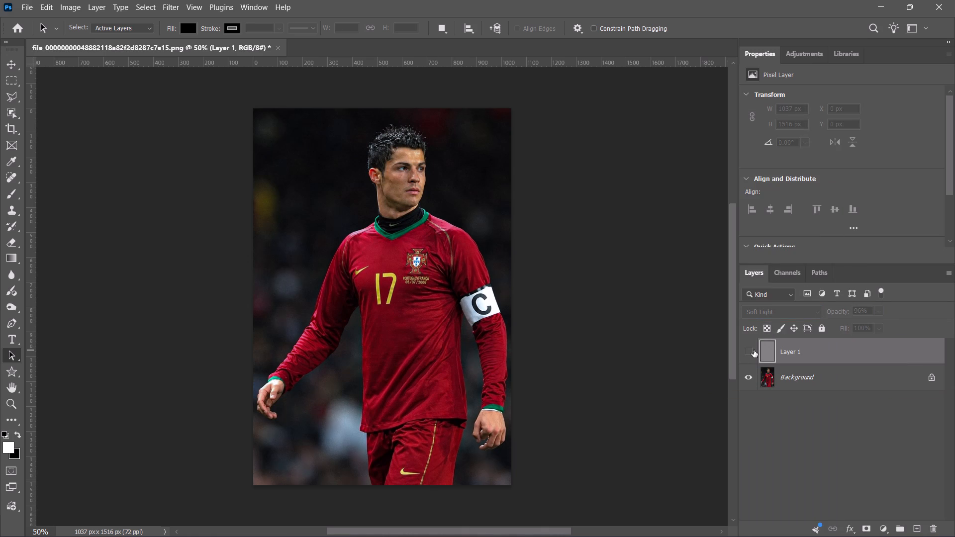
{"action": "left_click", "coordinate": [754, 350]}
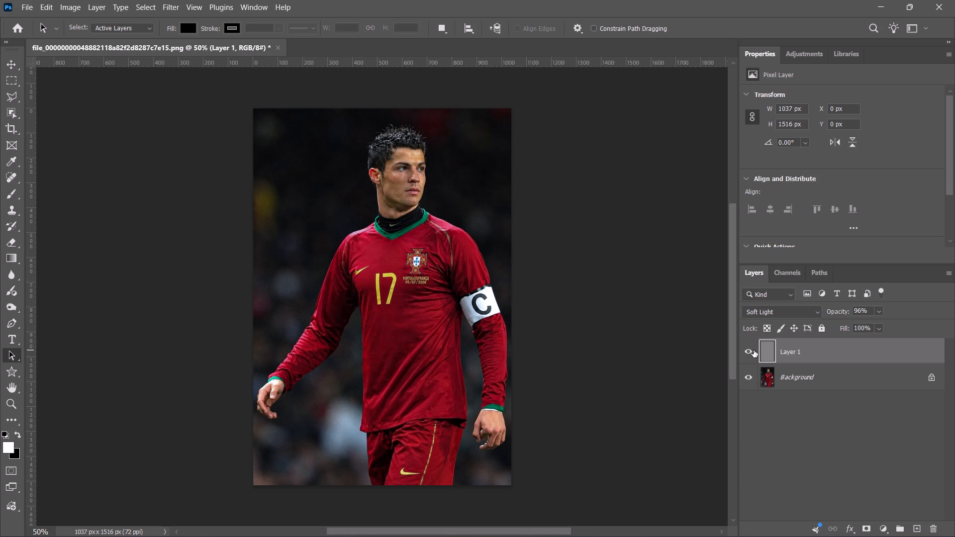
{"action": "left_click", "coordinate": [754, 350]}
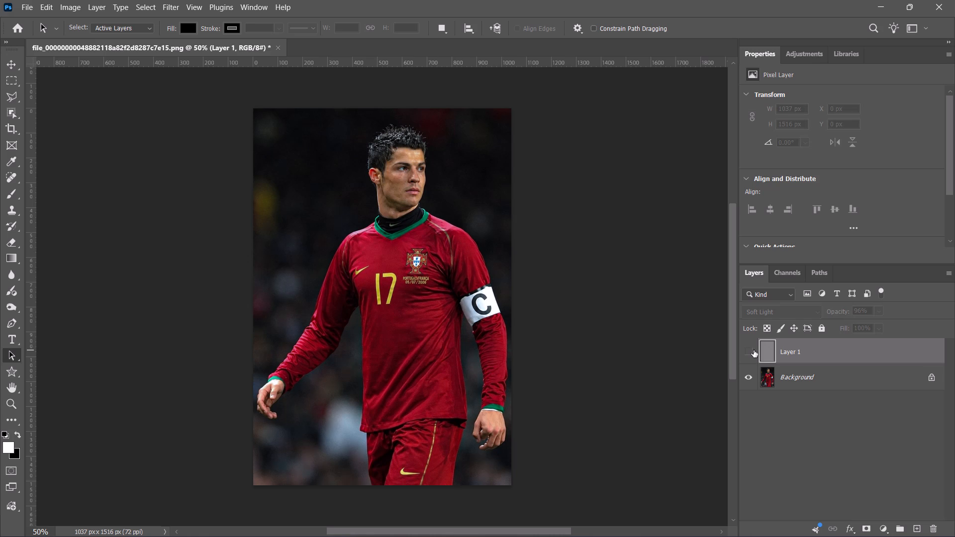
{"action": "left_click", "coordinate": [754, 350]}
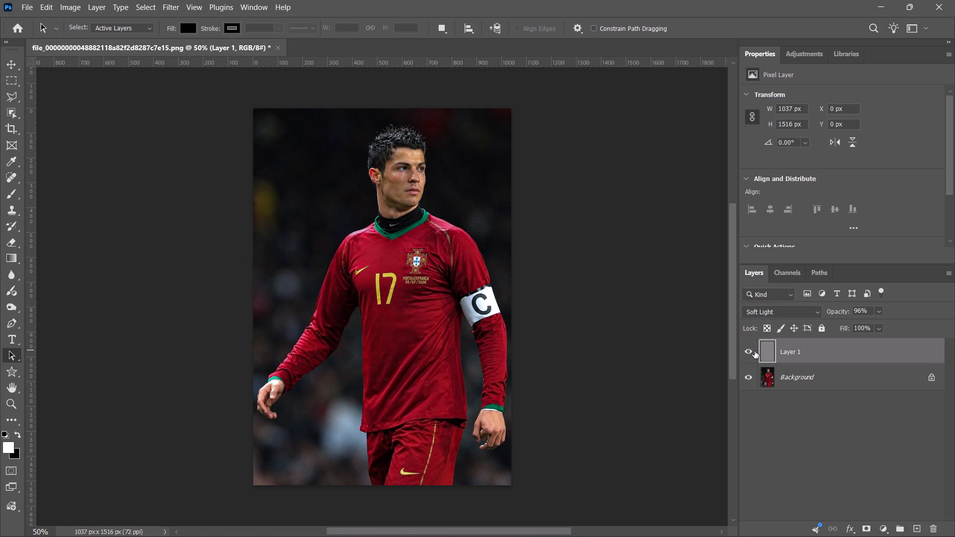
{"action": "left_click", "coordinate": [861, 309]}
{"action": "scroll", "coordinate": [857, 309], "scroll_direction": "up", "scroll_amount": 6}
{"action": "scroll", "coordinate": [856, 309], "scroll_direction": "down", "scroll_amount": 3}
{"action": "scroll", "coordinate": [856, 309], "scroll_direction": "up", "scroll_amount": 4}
Set the grain layer's blend mode to Overlay and lower its opacity to 69%.
{"action": "left_click", "coordinate": [797, 313]}
{"action": "left_click", "coordinate": [757, 343]}
{"action": "left_click", "coordinate": [864, 309]}
{"action": "scroll", "coordinate": [863, 308], "scroll_direction": "down", "scroll_amount": 18}
{"action": "scroll", "coordinate": [862, 310], "scroll_direction": "down", "scroll_amount": 13}
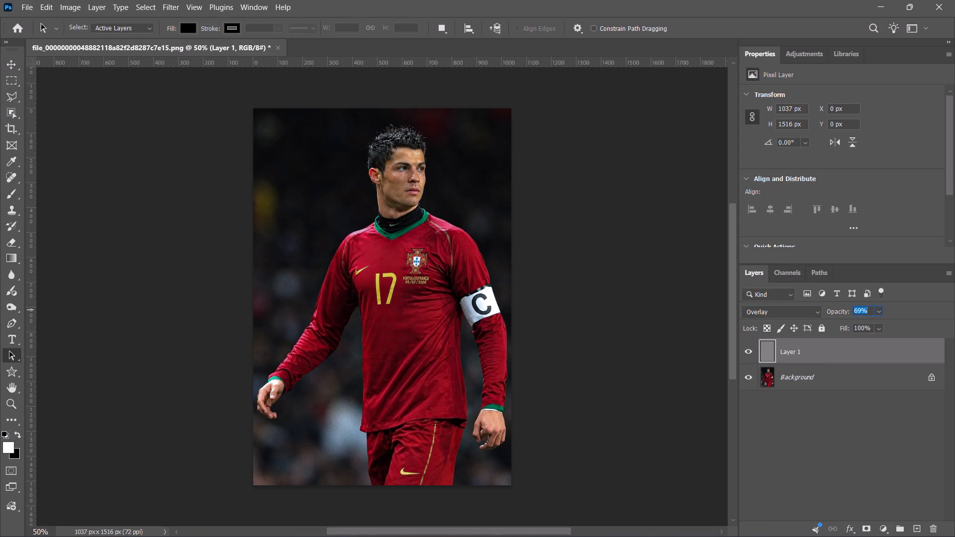
{"action": "left_click", "coordinate": [689, 323]}
{"action": "key", "text": "alt+Tab"}
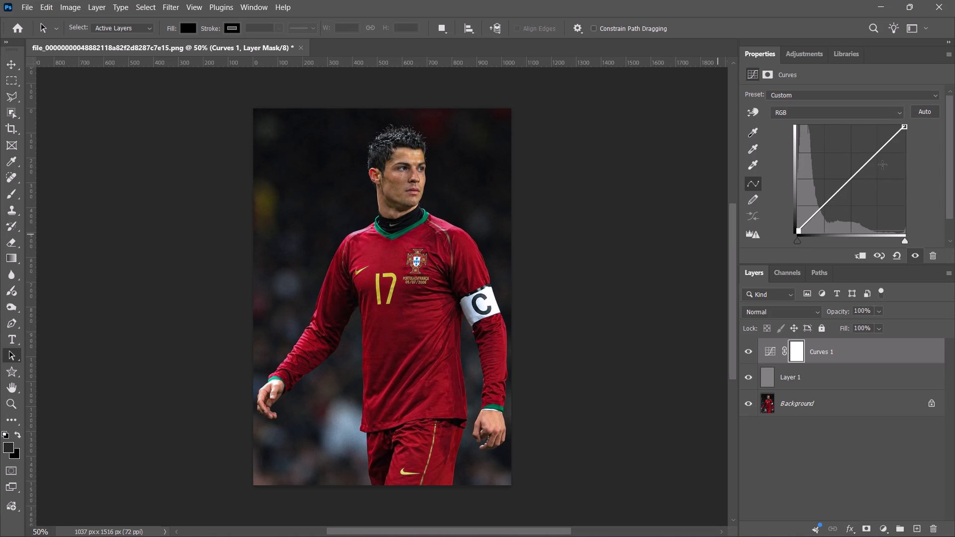
{"action": "left_click_drag", "start_coordinate": [852, 178], "coordinate": [856, 184]}
{"action": "double_click", "coordinate": [856, 184]}
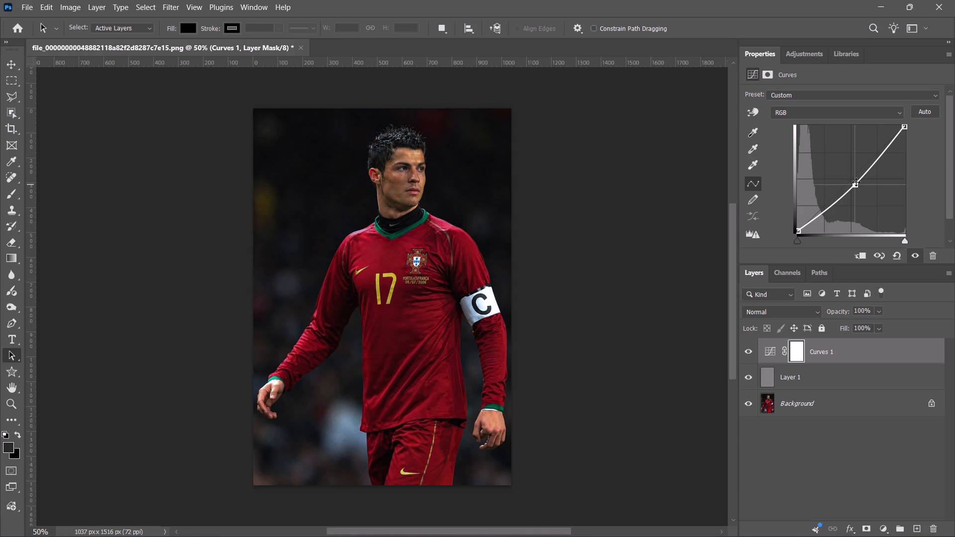
{"action": "double_click", "coordinate": [856, 185]}
{"action": "left_click_drag", "start_coordinate": [856, 185], "coordinate": [853, 179]}
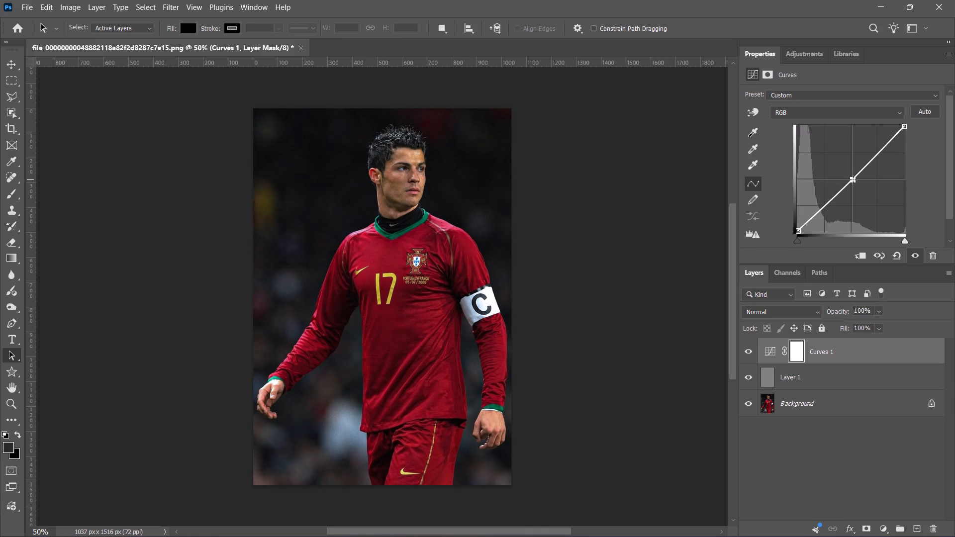
{"action": "left_click_drag", "start_coordinate": [853, 179], "coordinate": [855, 179]}
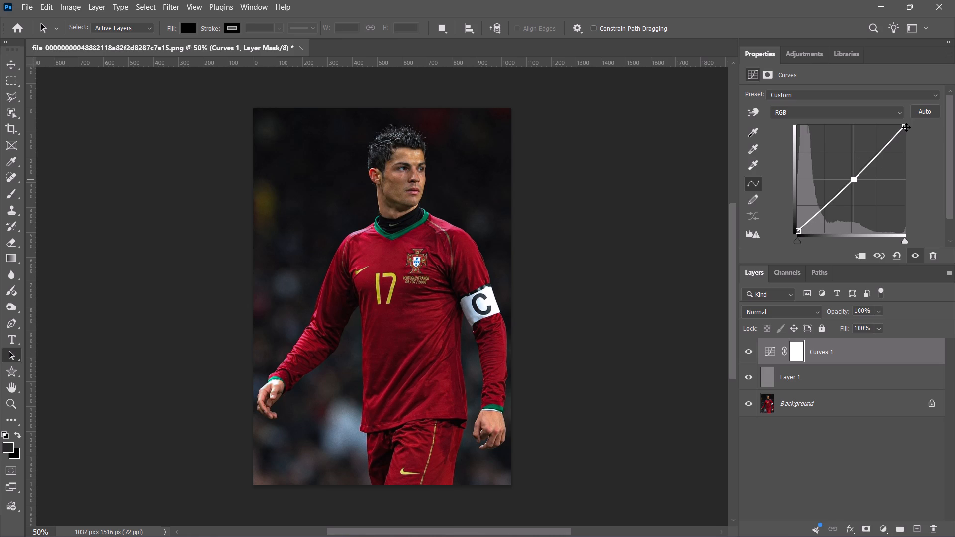
{"action": "left_click", "coordinate": [895, 112]}
{"action": "left_click", "coordinate": [895, 112]}
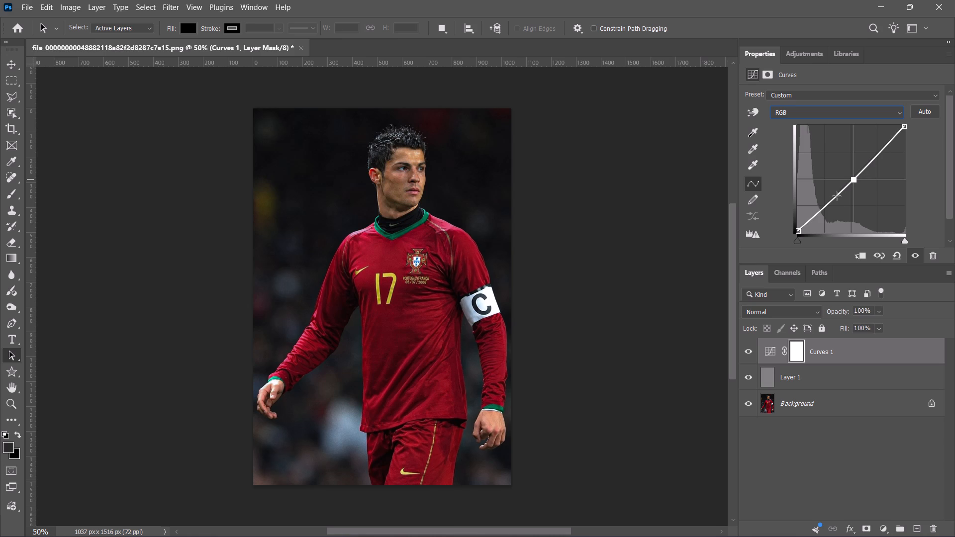
Anchor the RGB curve with points at the shadow and highlight quarter marks, and settle the midtone point near the graph's centre.
{"action": "left_click", "coordinate": [825, 207]}
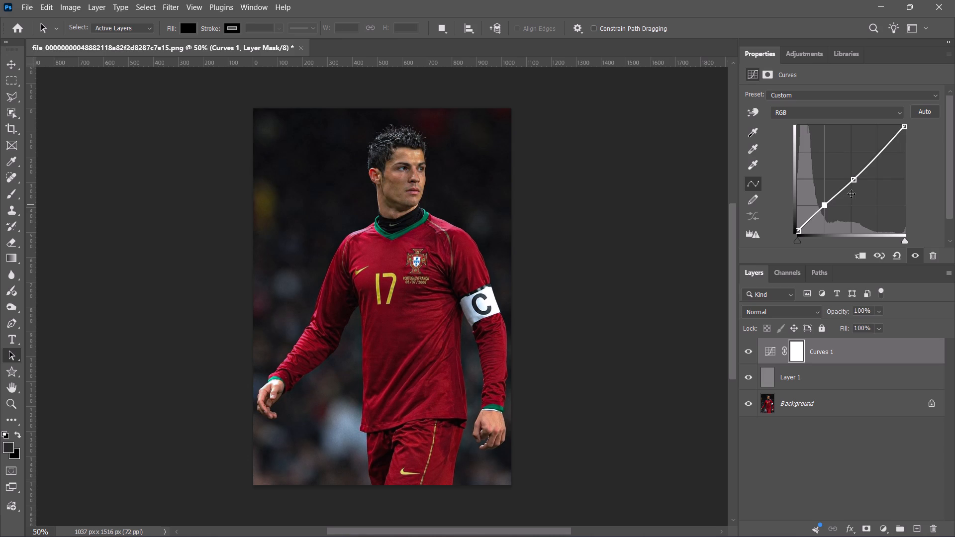
{"action": "left_click", "coordinate": [855, 179]}
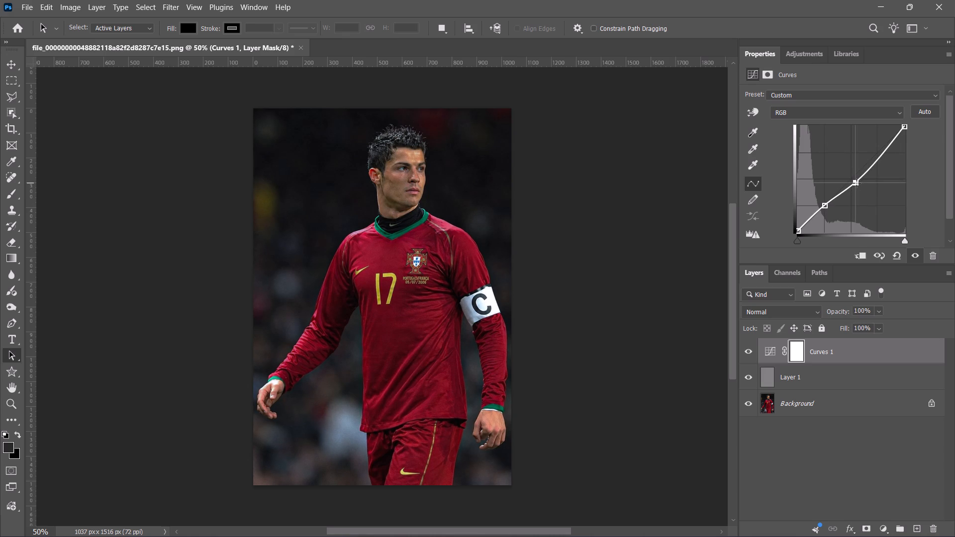
{"action": "double_click", "coordinate": [857, 183]}
{"action": "left_click_drag", "start_coordinate": [857, 183], "coordinate": [853, 179]}
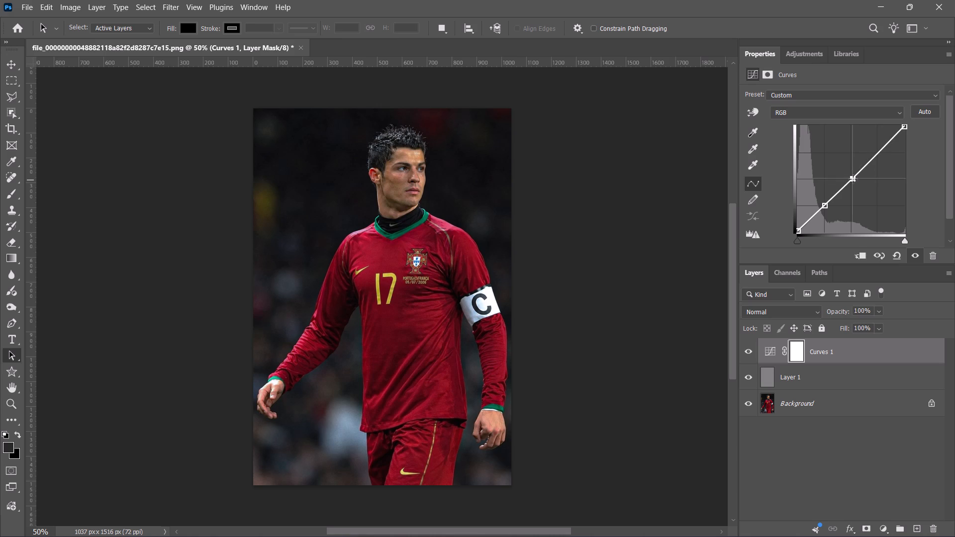
{"action": "left_click_drag", "start_coordinate": [853, 179], "coordinate": [853, 180]}
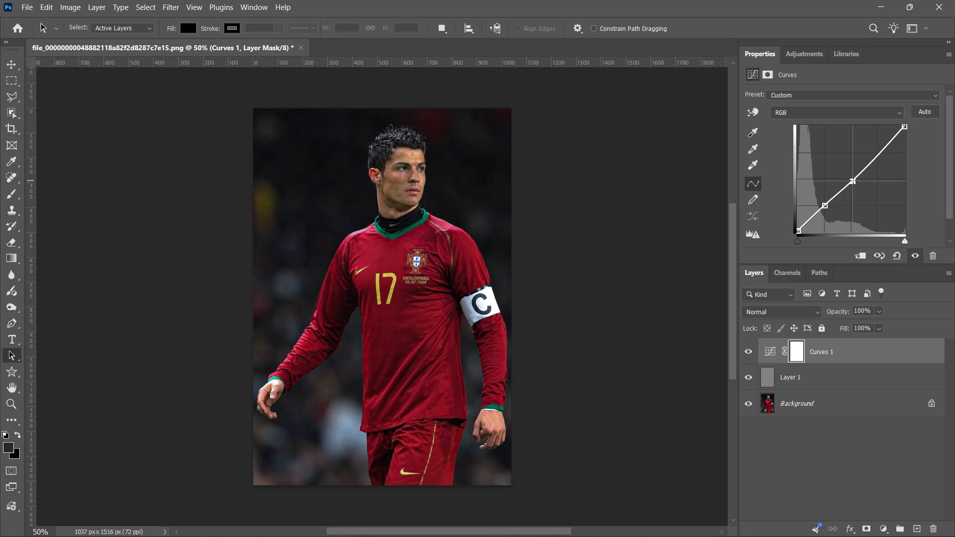
{"action": "left_click_drag", "start_coordinate": [853, 180], "coordinate": [852, 180]}
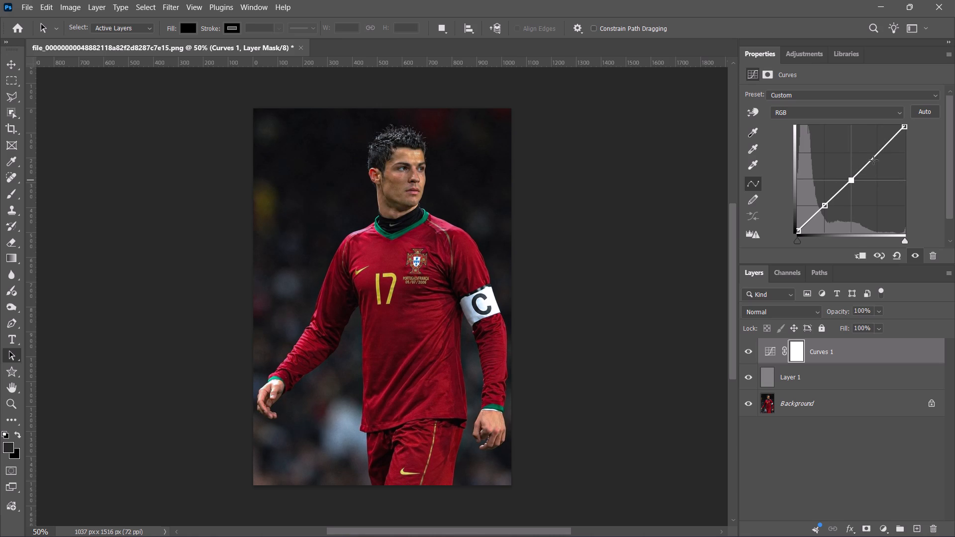
{"action": "left_click", "coordinate": [878, 155]}
Nudge the RGB curve's shadow point slightly downward to deepen the jersey folds.
{"action": "left_click", "coordinate": [826, 205]}
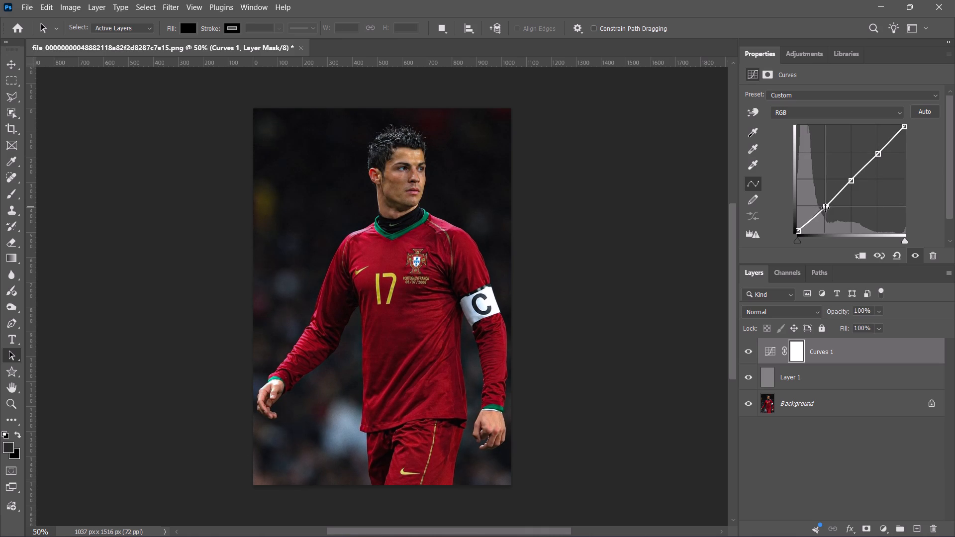
{"action": "double_click", "coordinate": [825, 208]}
Apply the automatic correction to the RGB curve, and fine-tune its black point so the output sits slightly above pure black.
{"action": "left_click", "coordinate": [933, 109]}
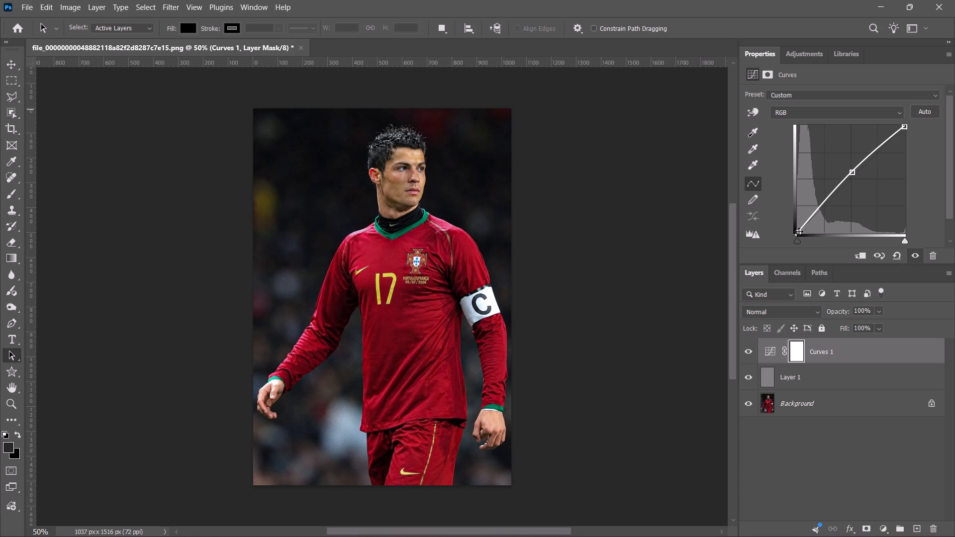
{"action": "left_click_drag", "start_coordinate": [799, 231], "coordinate": [790, 229]}
{"action": "left_click_drag", "start_coordinate": [790, 229], "coordinate": [790, 229]}
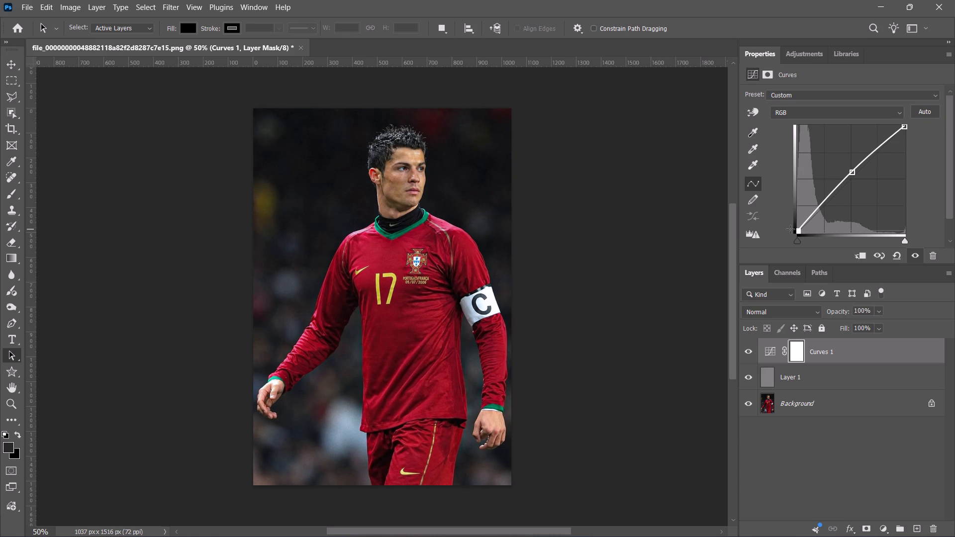